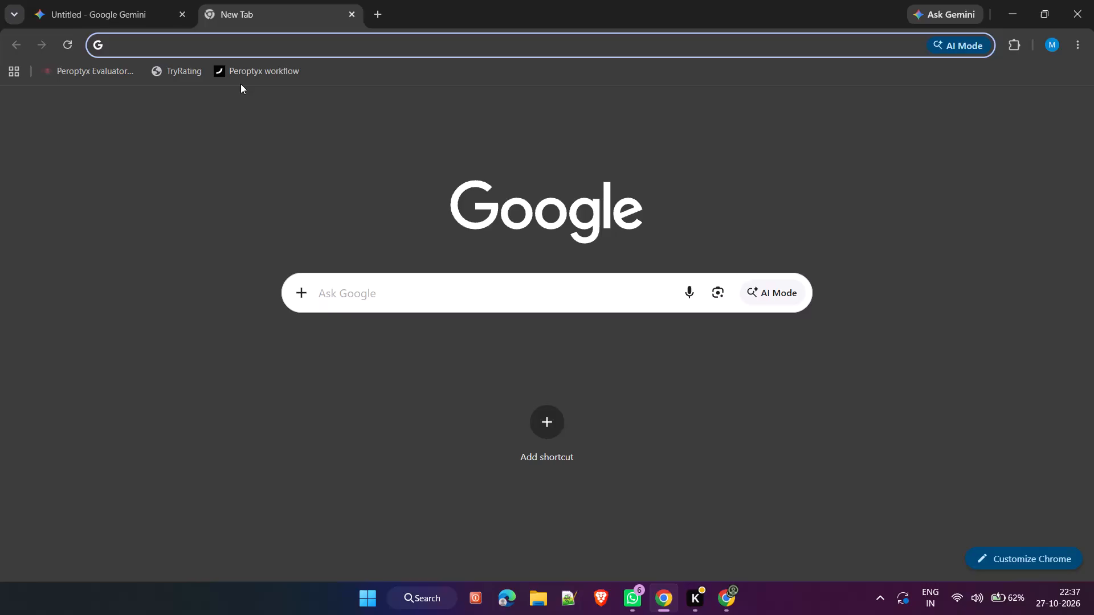
Search the web for "canva".
text(can)
text(va)
key(Return)
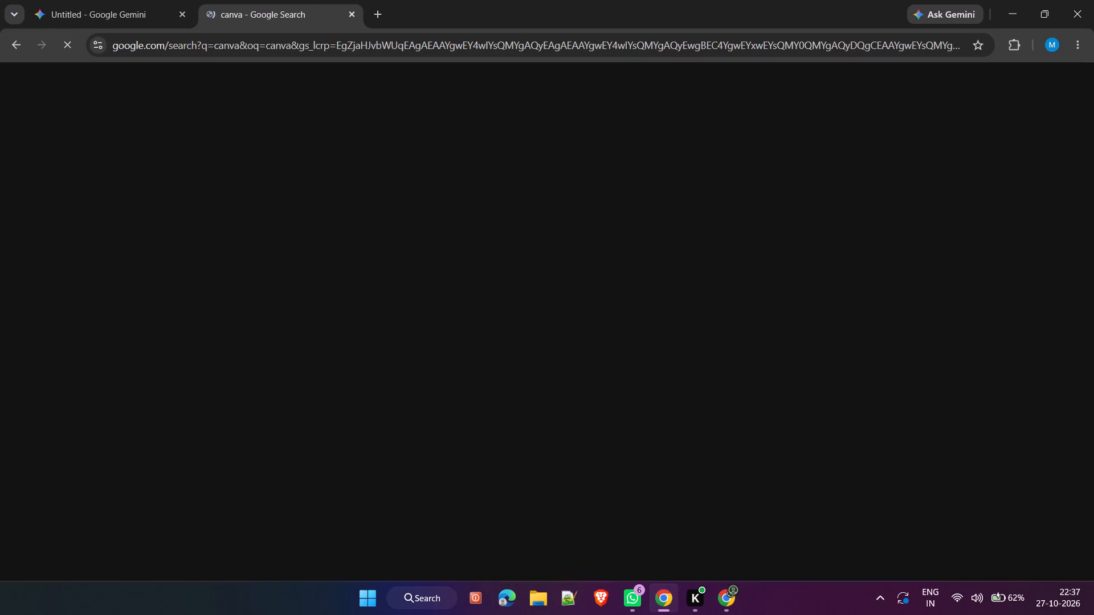
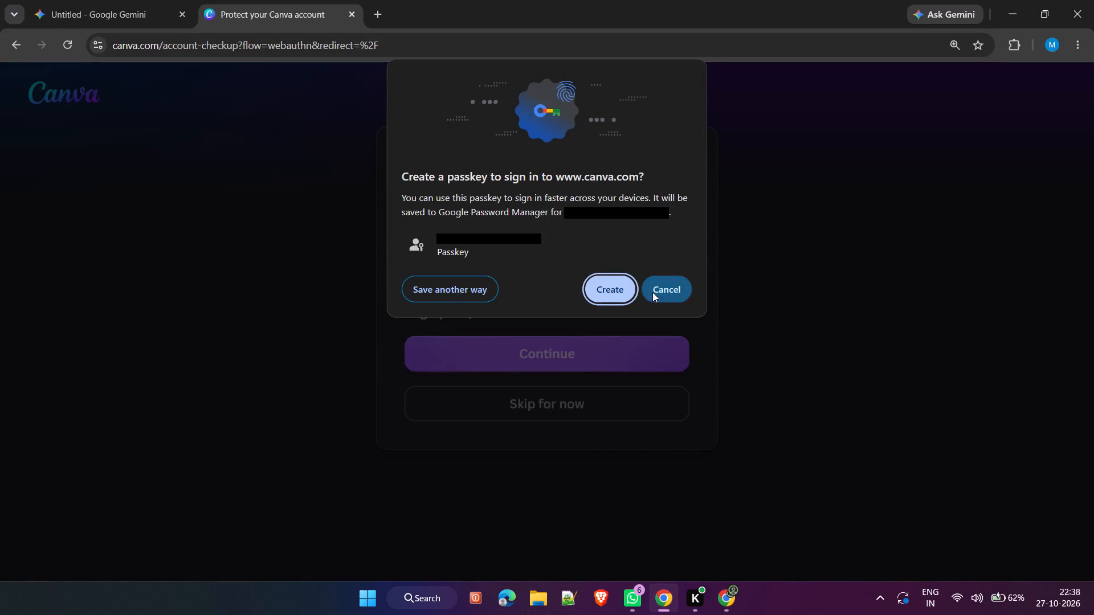
Decline the passkey setup and dismiss the Canva Business trial offer to reach the home page.
click(651, 292)
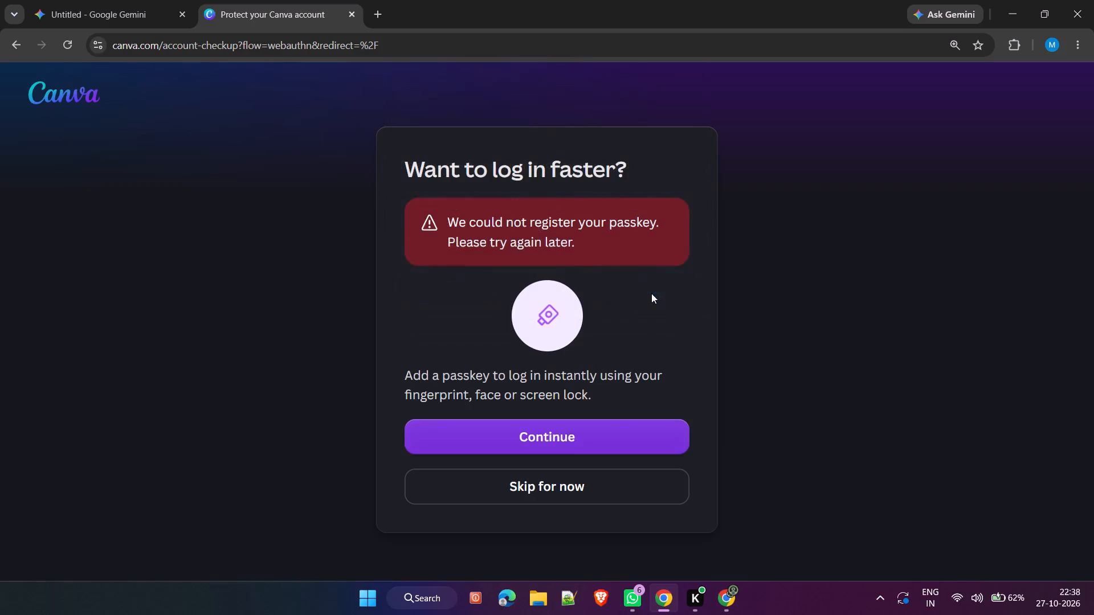
click(572, 490)
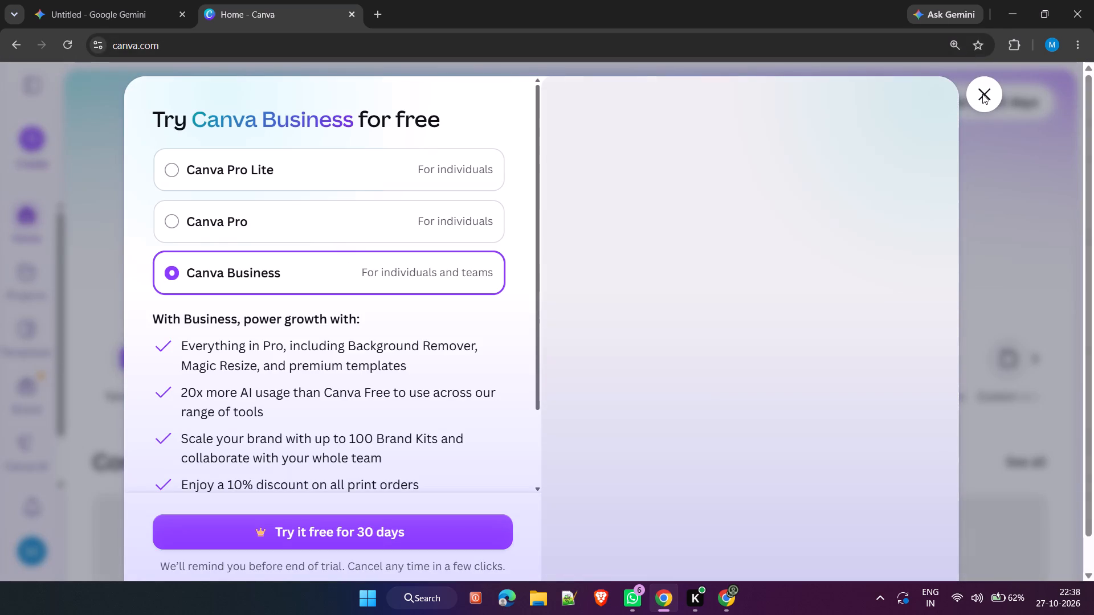
click(982, 94)
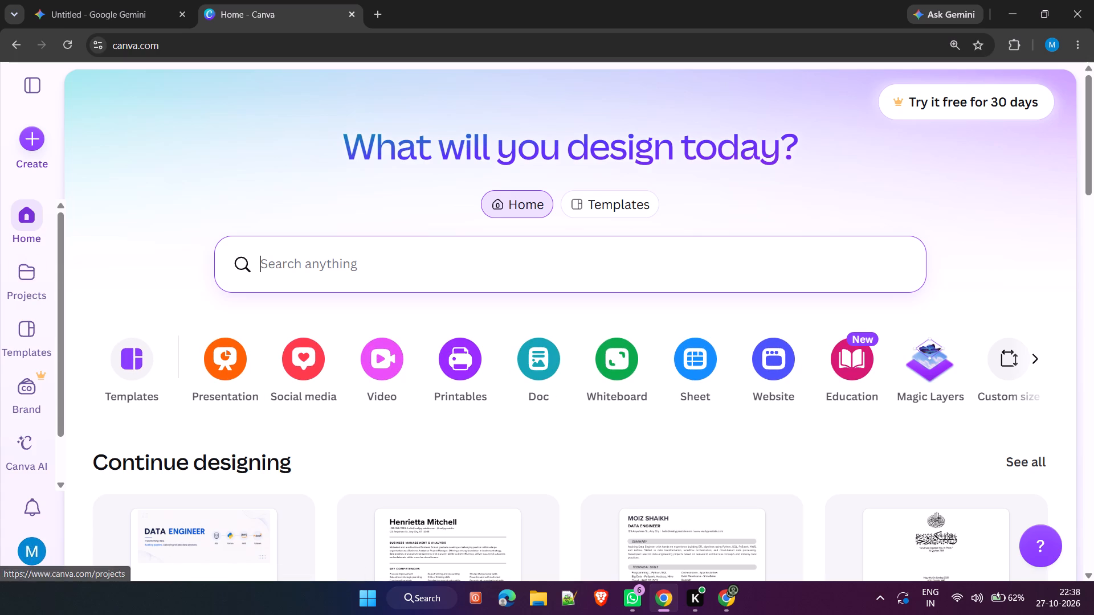
Create a new blank presentation from the Canva home page.
click(621, 212)
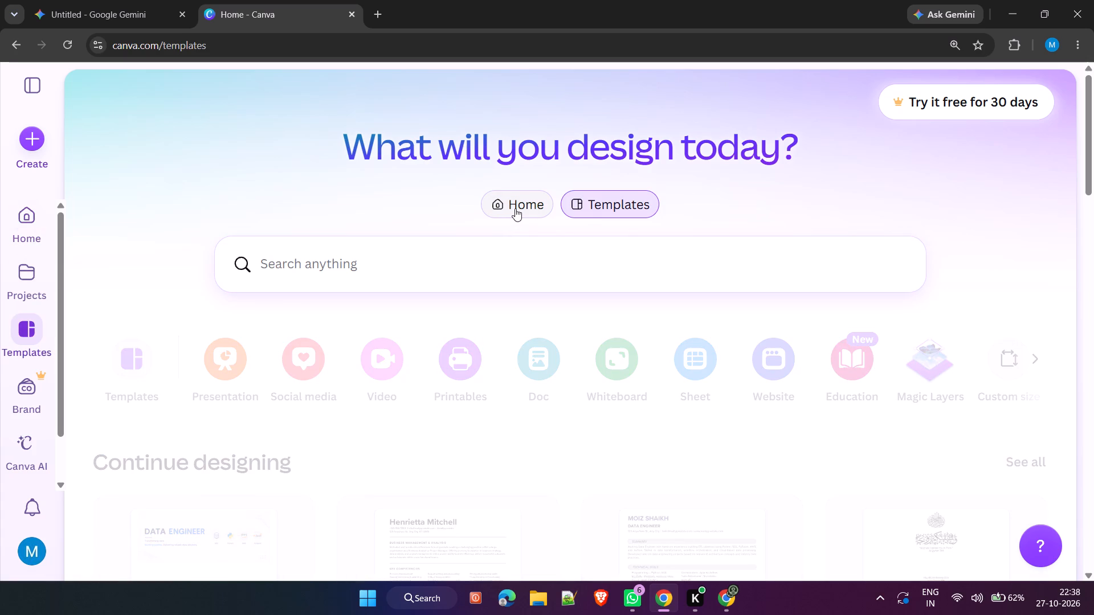
click(517, 205)
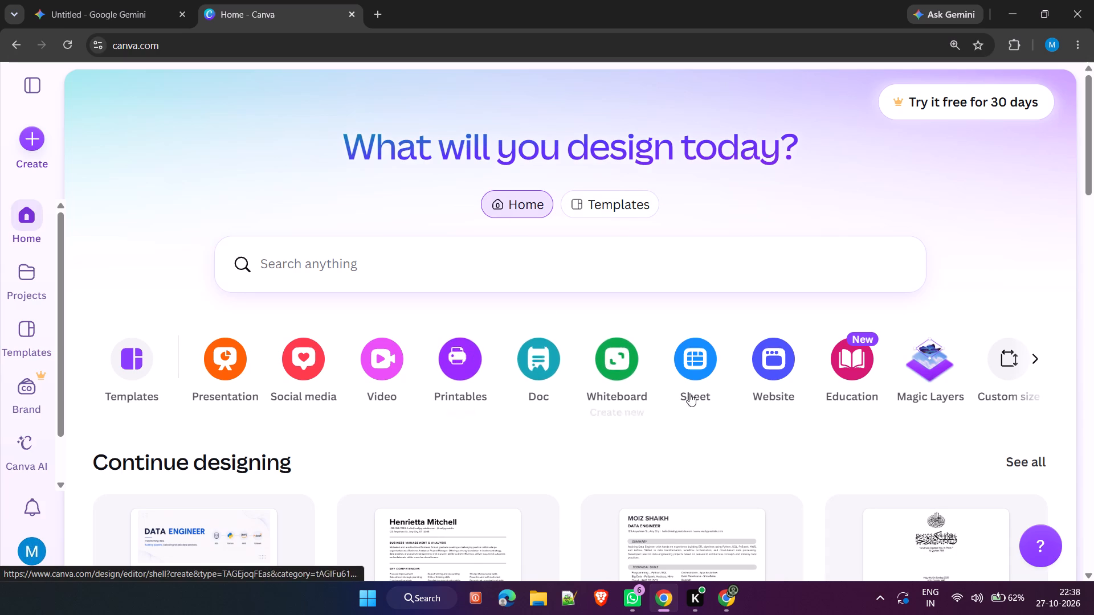
click(232, 363)
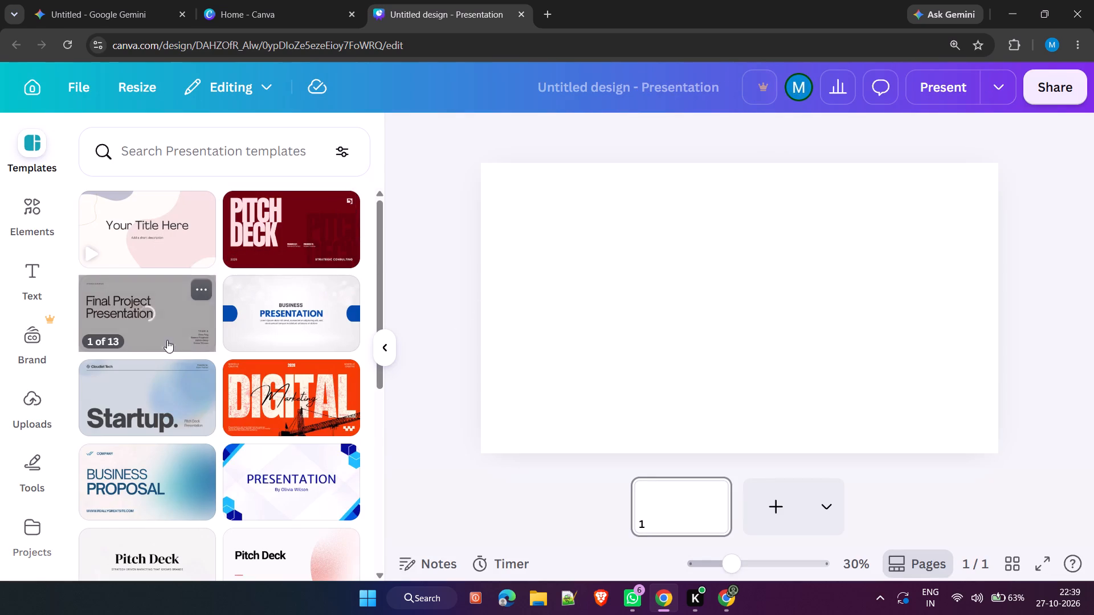
Apply the Startup cover page of the White Blue and Grey Modern Startup Pitch Deck template to the blank slide.
scroll(218, 382, down, 2)
click(148, 245)
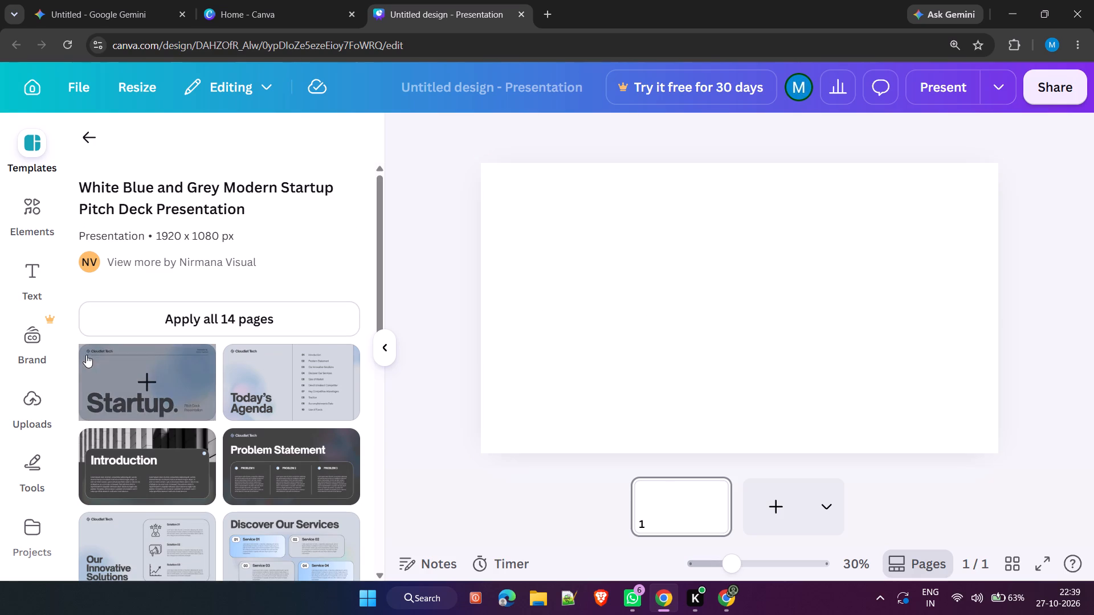
drag(105, 369, 591, 291)
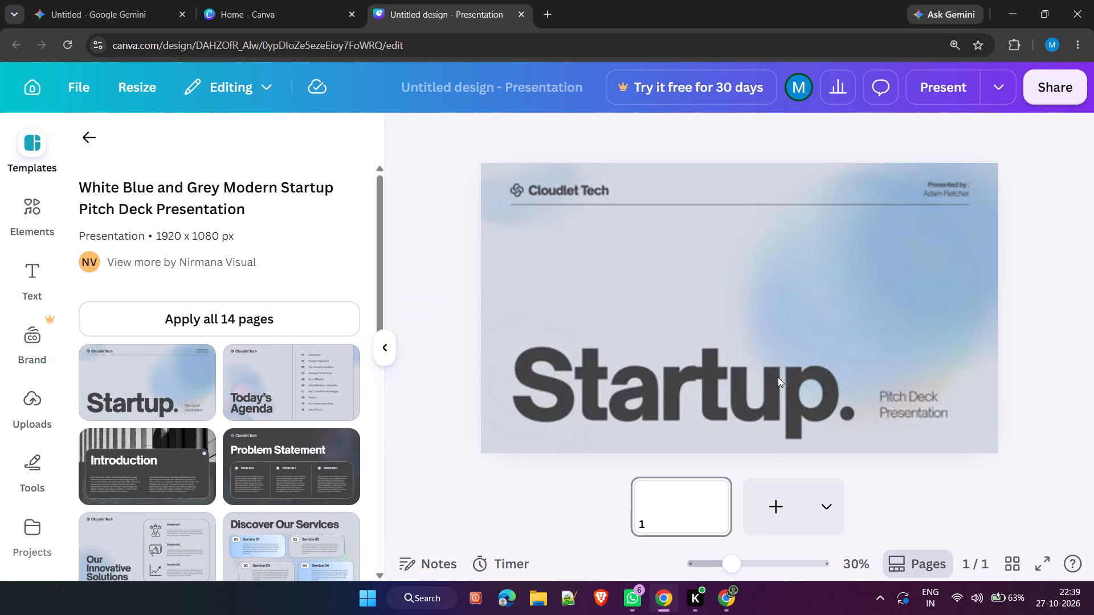
Remove the grey background from the cover slide.
click(778, 378)
key(BackSpace)
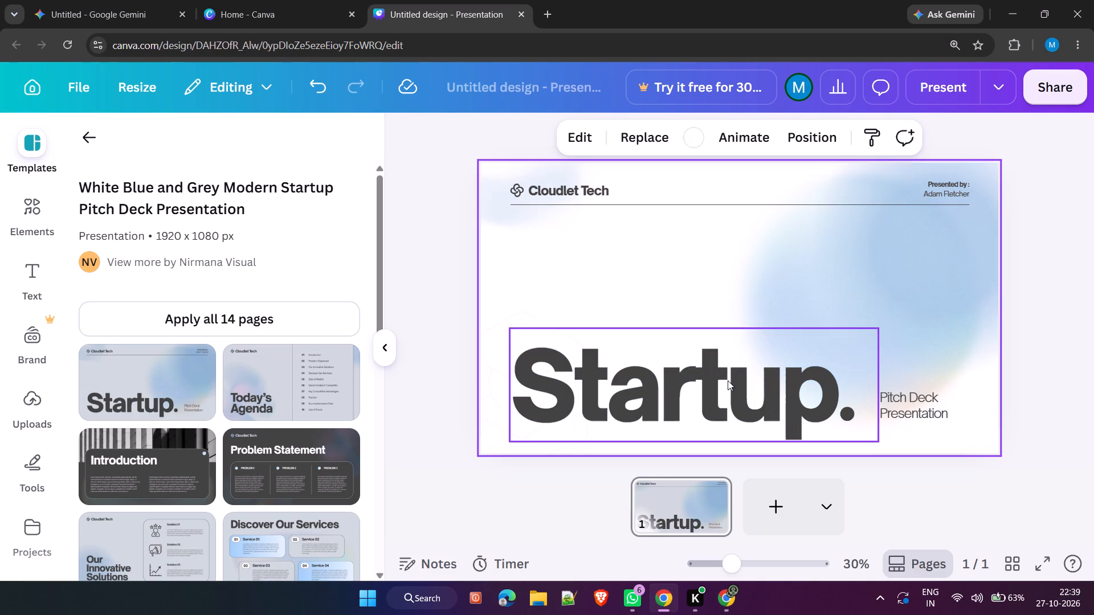
key(BackSpace)
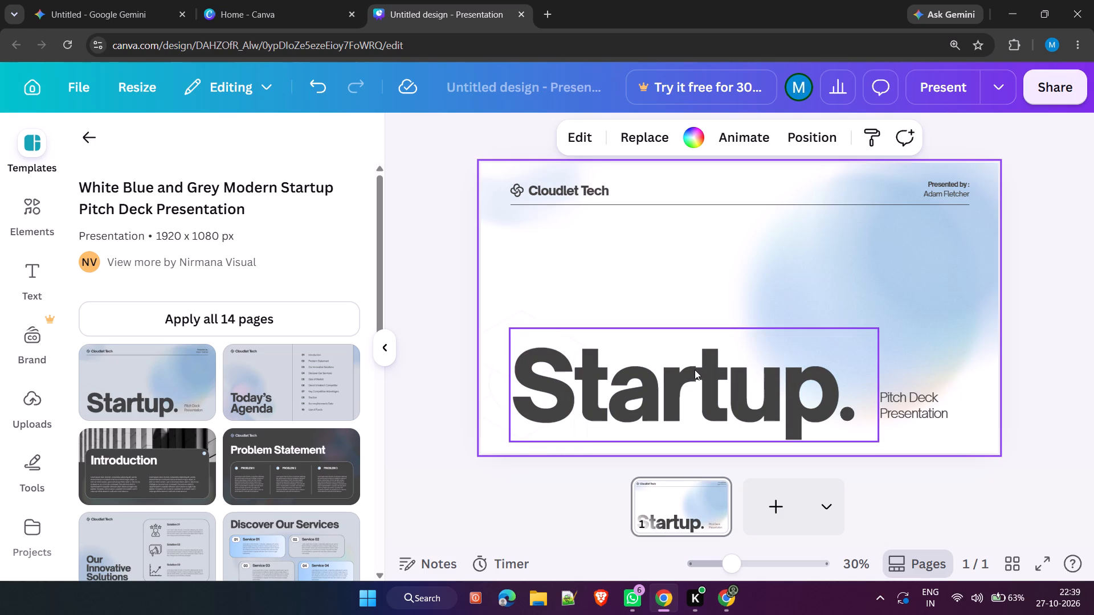
Replace the large "Startup" title text with "shaikh".
triple_click(716, 390)
click(717, 390)
double_click(725, 388)
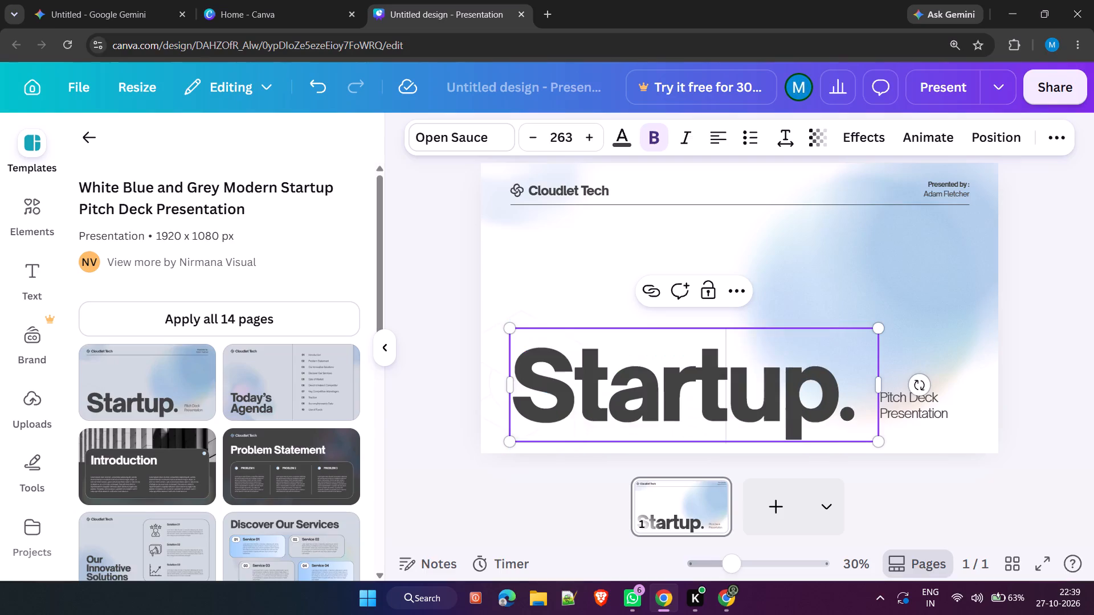
key(BackSpace)
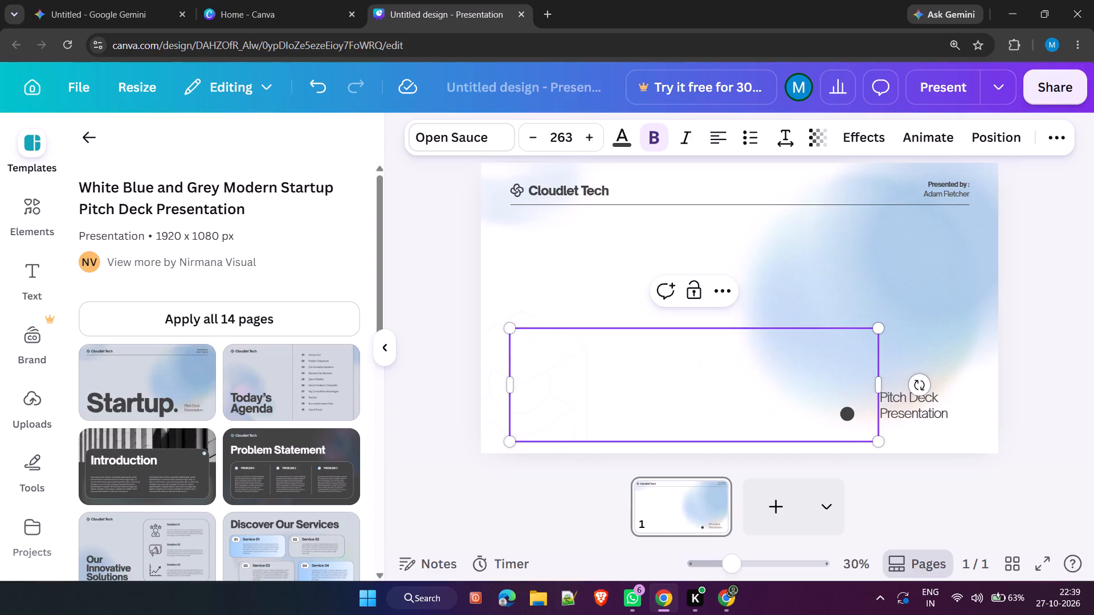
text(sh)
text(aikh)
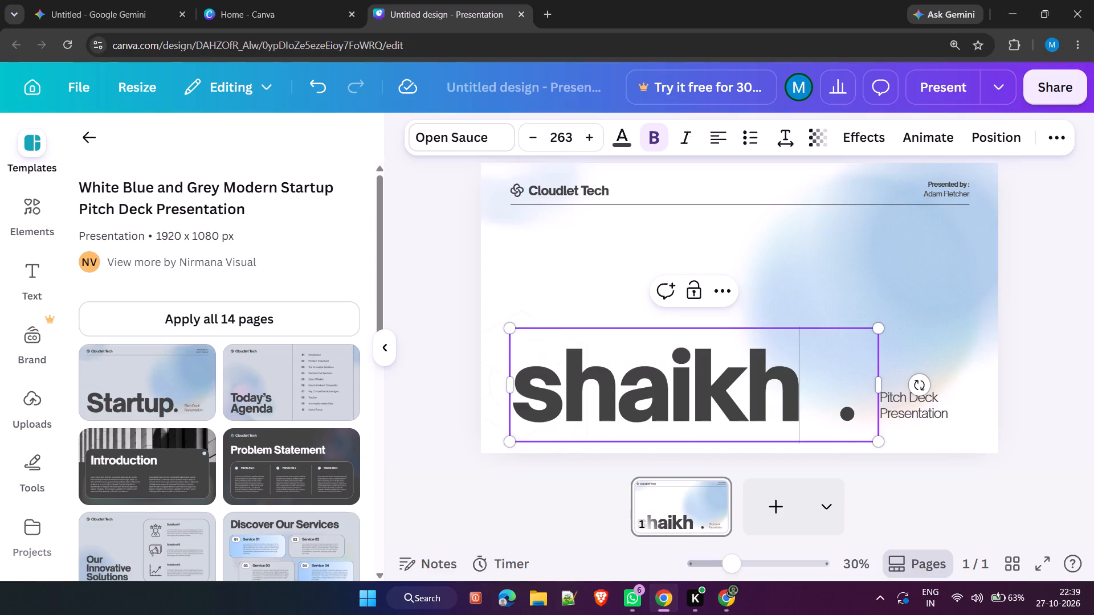
click(816, 386)
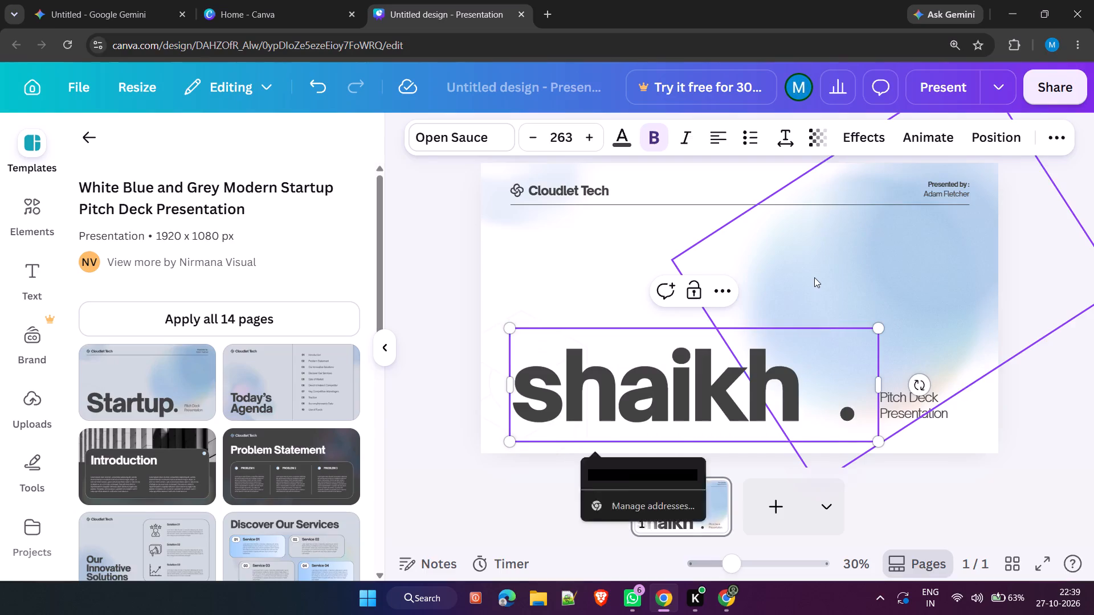
Shift the blurred blue gradient toward the slide's left side and enlarge it so it spreads behind the title.
click(814, 277)
drag(889, 285, 697, 331)
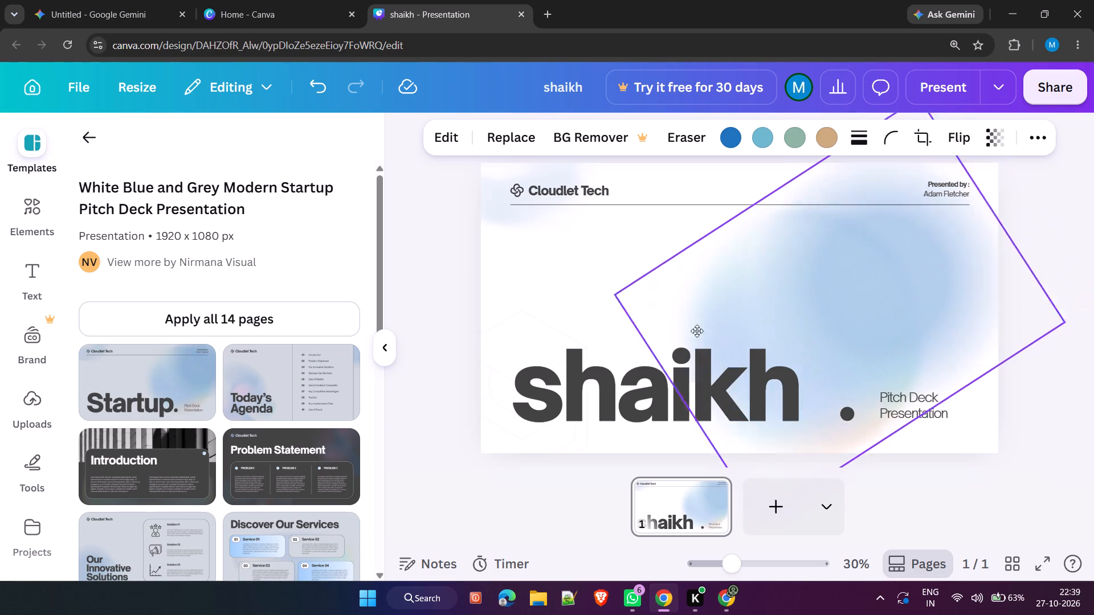
drag(697, 331, 599, 304)
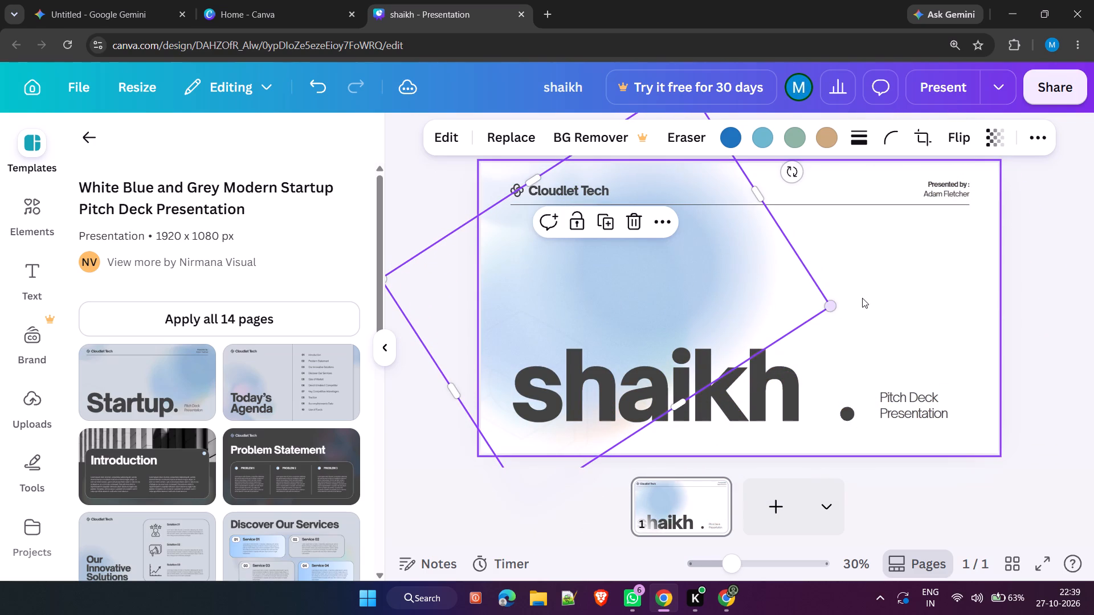
click(839, 304)
click(739, 306)
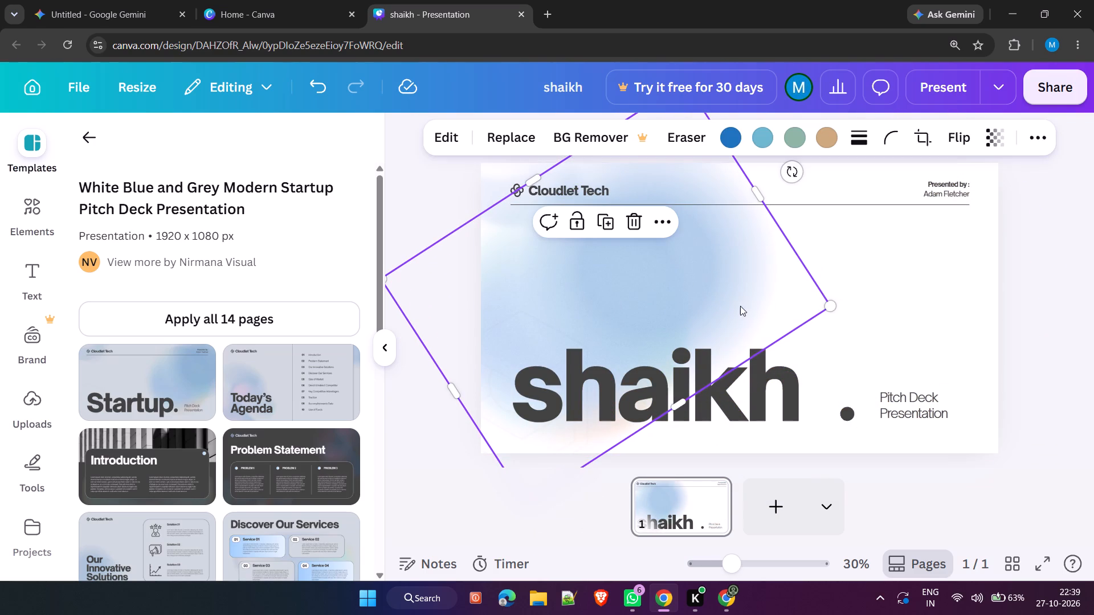
drag(832, 307, 981, 345)
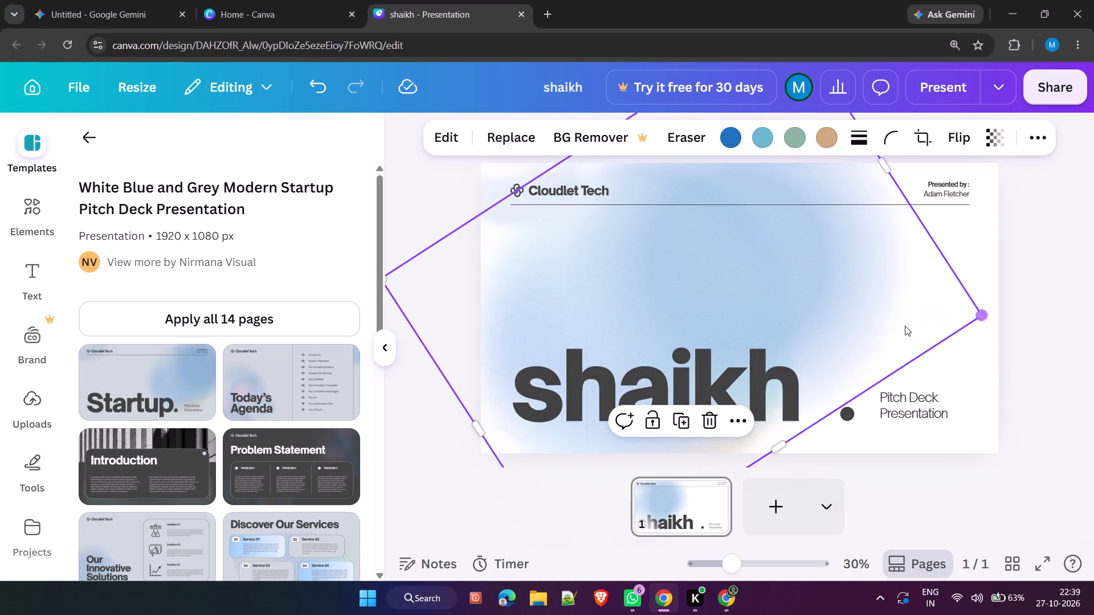
drag(756, 278, 746, 321)
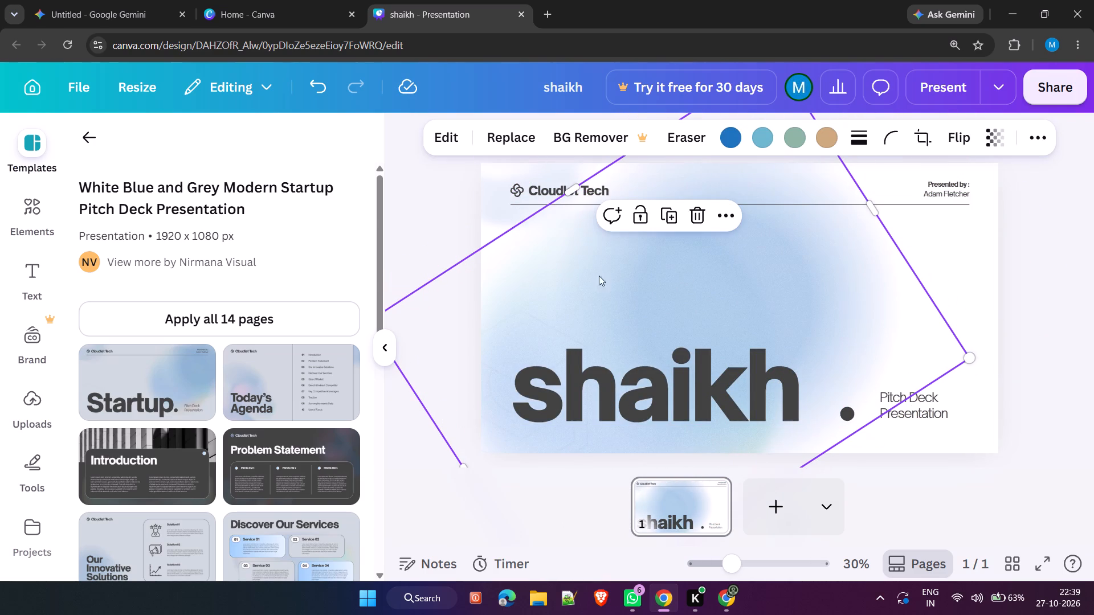
Move the "Cloudlet Tech" heading slightly higher above the header line.
click(538, 194)
drag(543, 189, 542, 186)
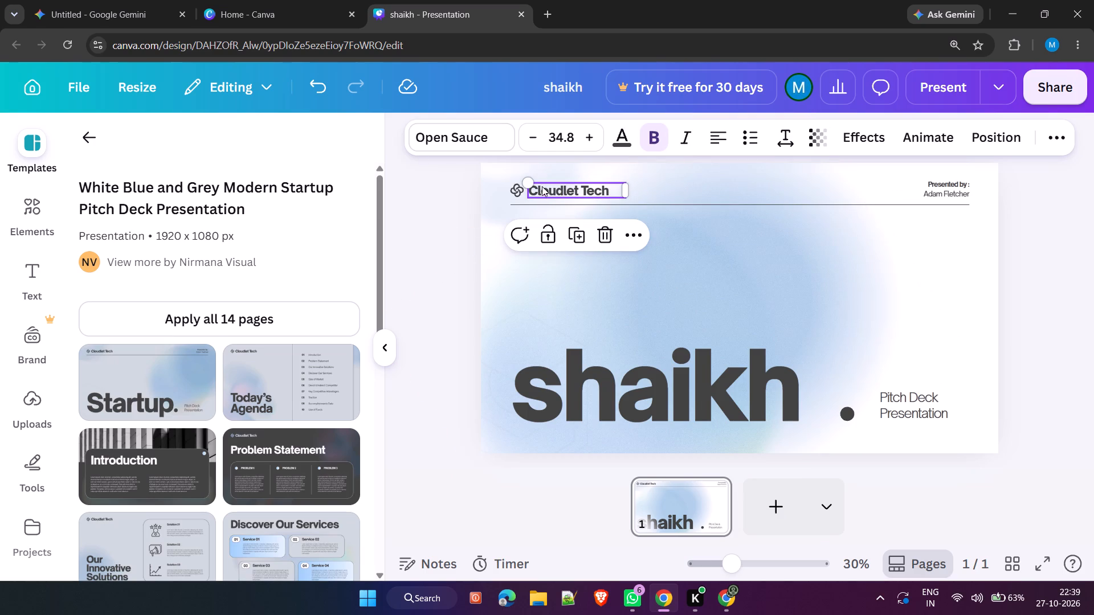
drag(542, 186, 543, 181)
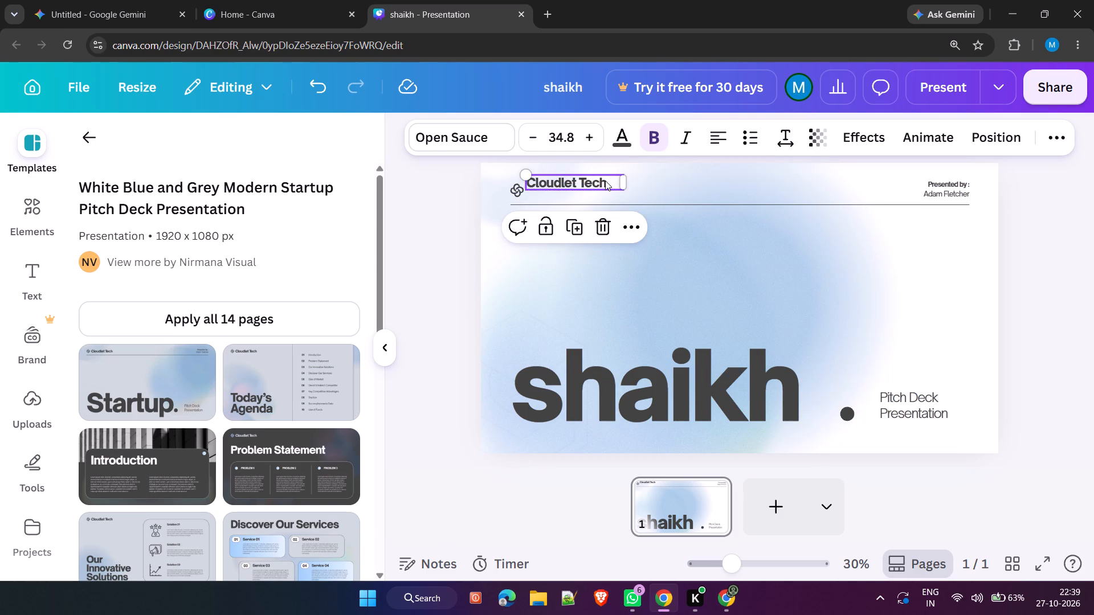
Replace the "Cloudlet Tech" heading text with "Data analyst".
double_click(605, 181)
key(BackSpace)
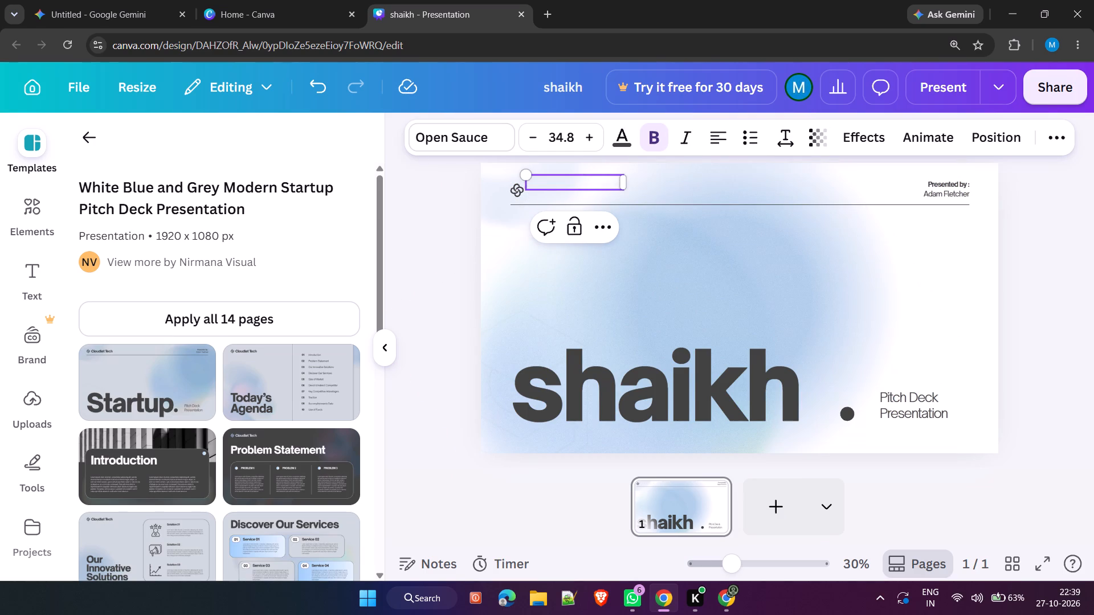
text(data)
key(BackSpace)
key(BackSpace)
key(BackSpace)
key(BackSpace)
text(Data)
key(space)
text(analyst)
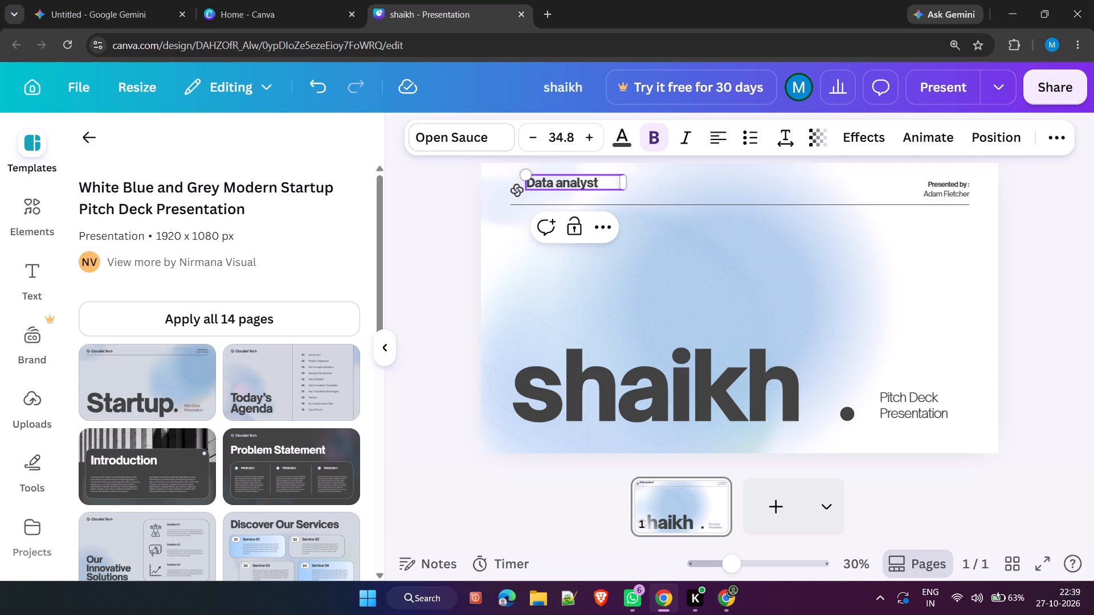
Resize the "Data analyst" text box to fit closely around its text.
drag(626, 185, 664, 180)
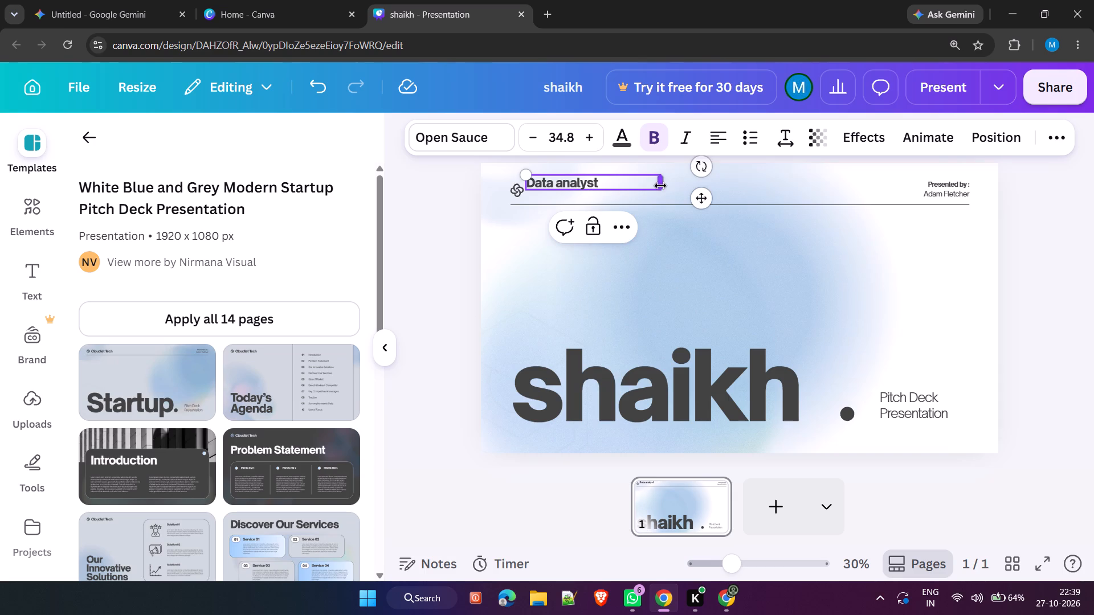
drag(660, 186, 609, 187)
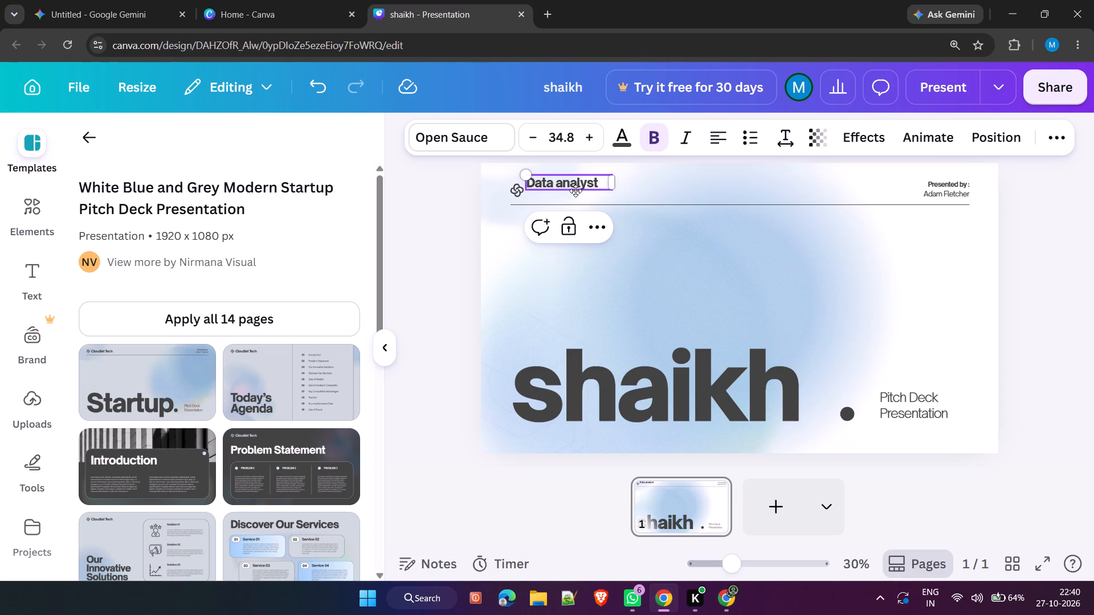
drag(515, 193, 512, 183)
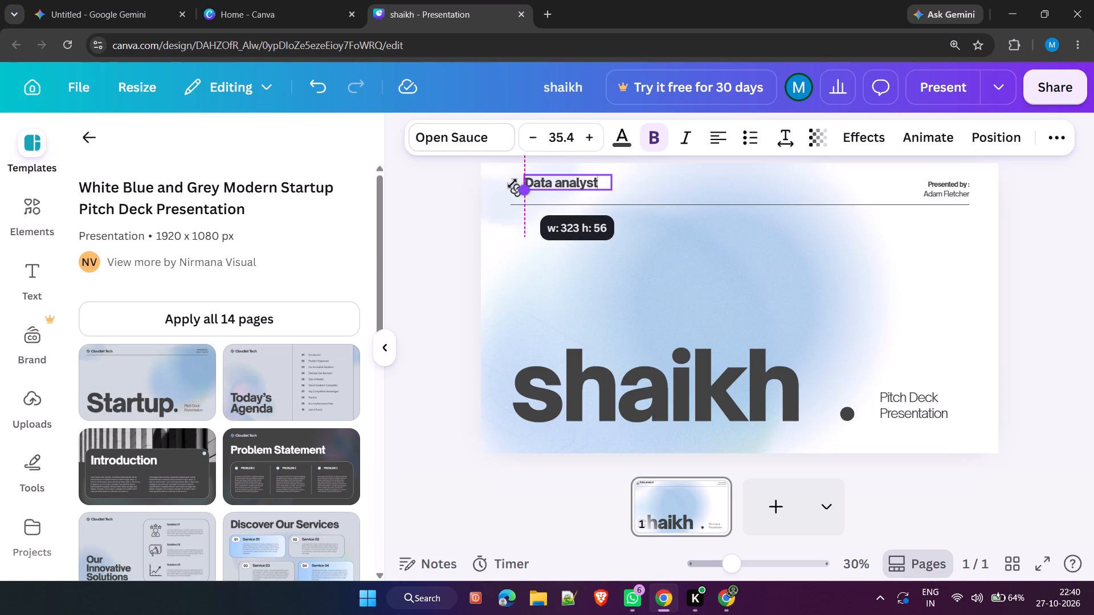
drag(512, 183, 515, 185)
Raise the logo icon level with "Data analyst" and bring the header line up closer beneath them.
click(515, 196)
drag(515, 194, 515, 186)
drag(566, 200, 554, 192)
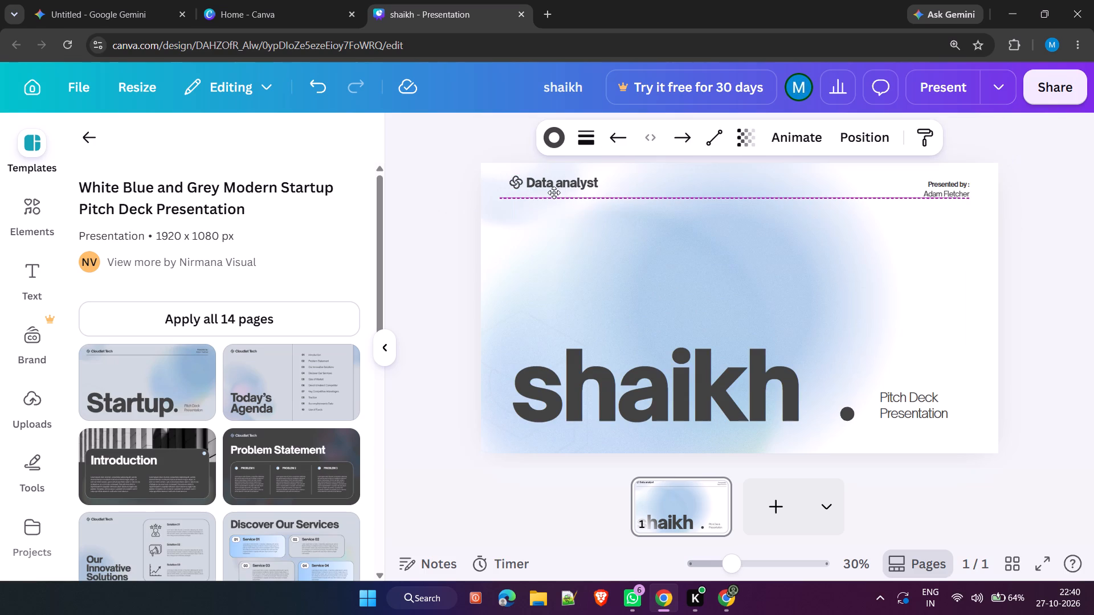
drag(554, 192, 553, 192)
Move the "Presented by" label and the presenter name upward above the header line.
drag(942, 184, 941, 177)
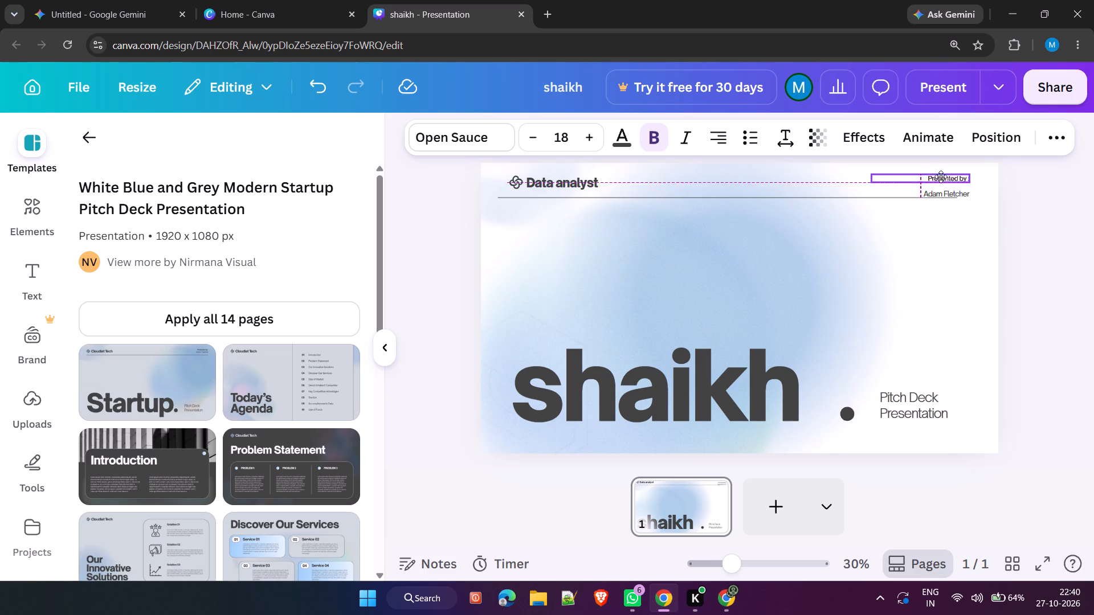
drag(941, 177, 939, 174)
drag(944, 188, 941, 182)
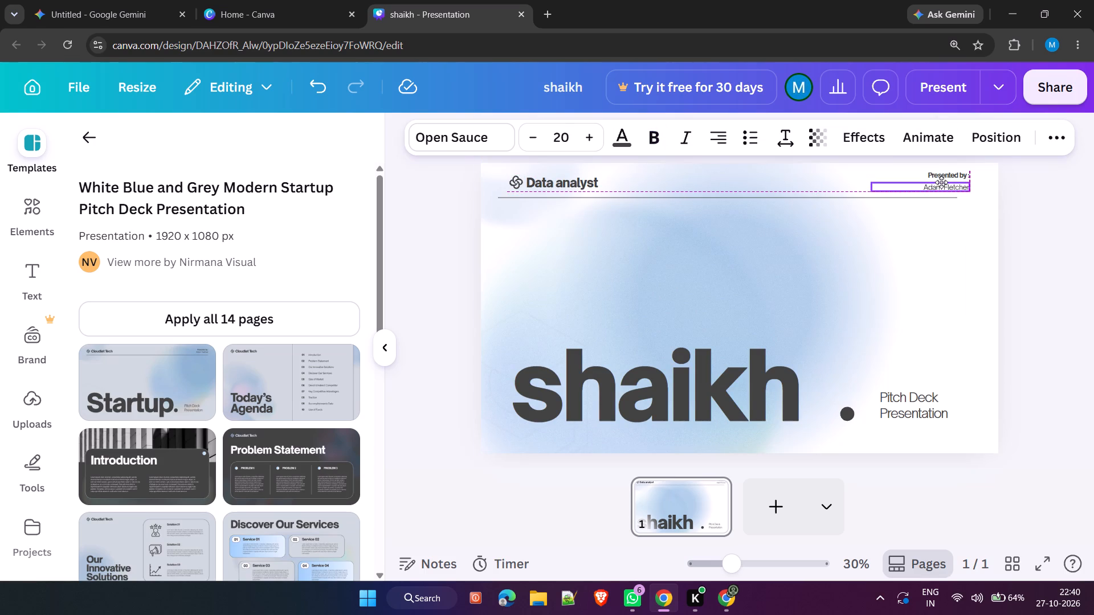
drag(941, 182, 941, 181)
Delete the presenter name and the "Presented by" label from the slide's header.
click(940, 175)
click(948, 199)
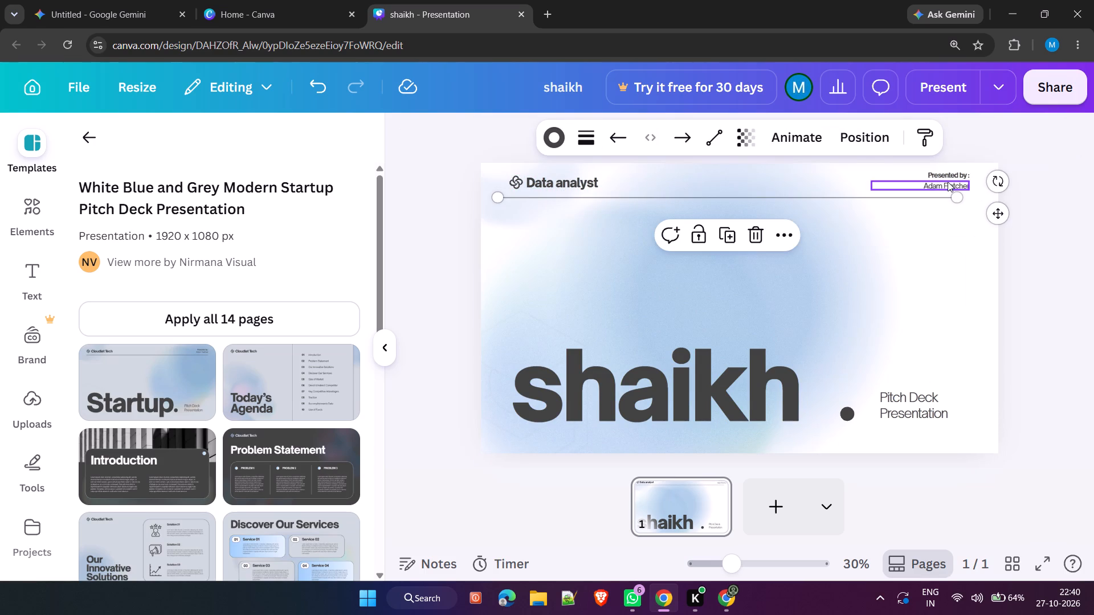
click(948, 182)
click(946, 223)
click(944, 171)
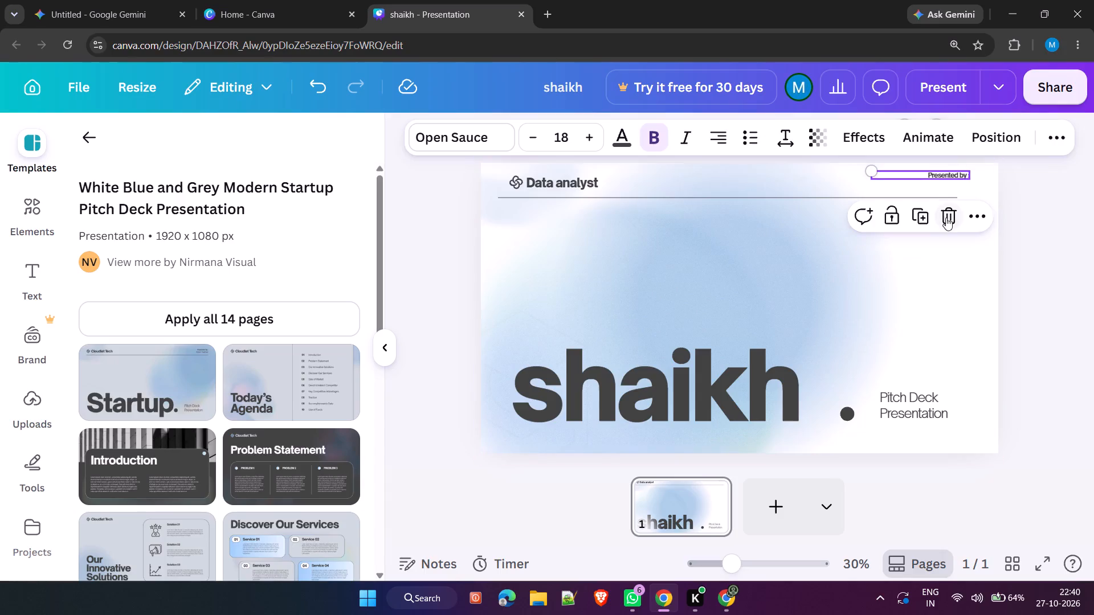
click(946, 218)
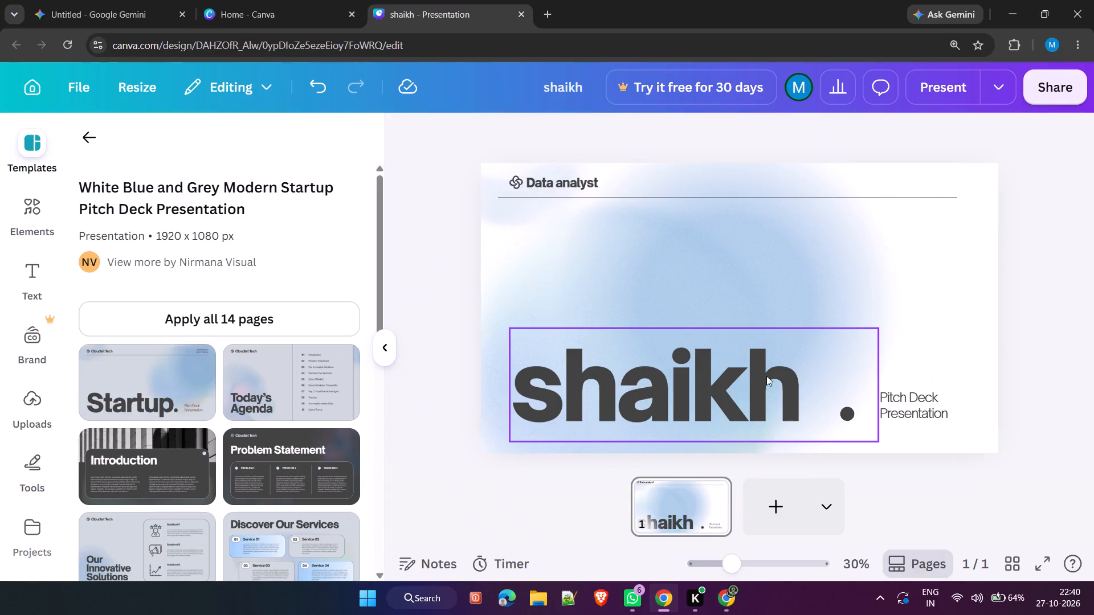
Scale the large title on the cover slide down to font size 147.
double_click(752, 382)
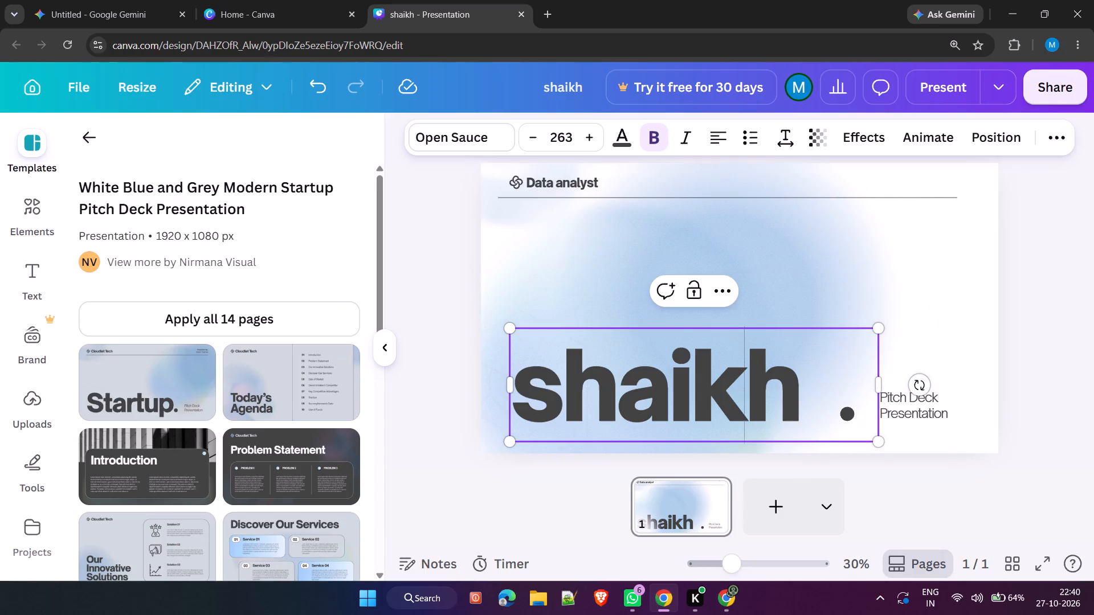
drag(885, 329, 748, 417)
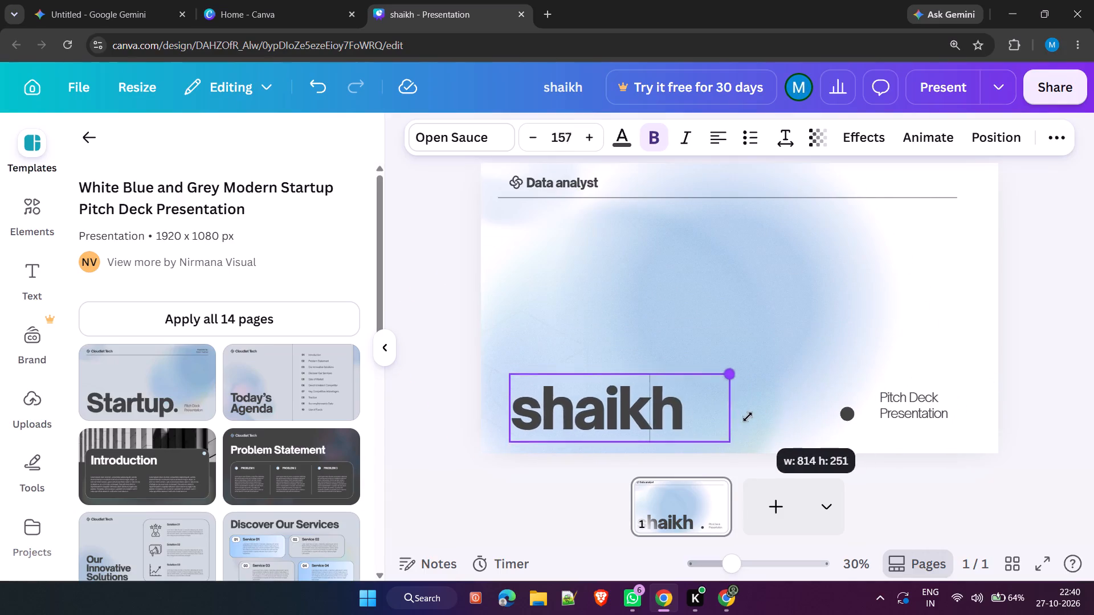
drag(748, 417, 736, 421)
Add the presenter's given name after the surname in the cover title.
click(687, 426)
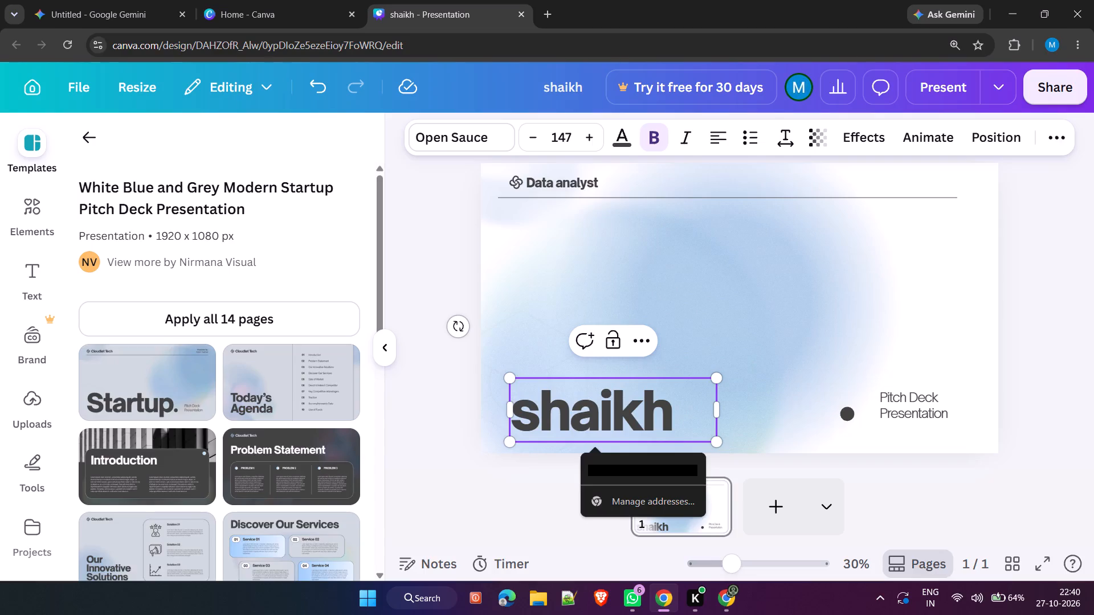
key(space)
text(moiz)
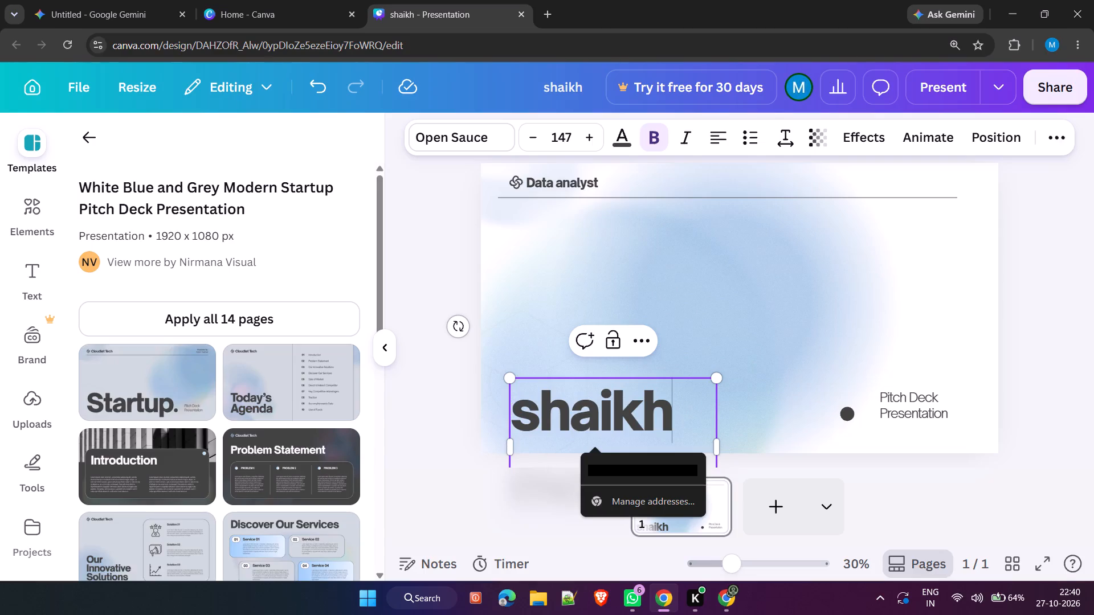
click(696, 411)
key(space)
text(moi)
scroll(663, 376, down, 5)
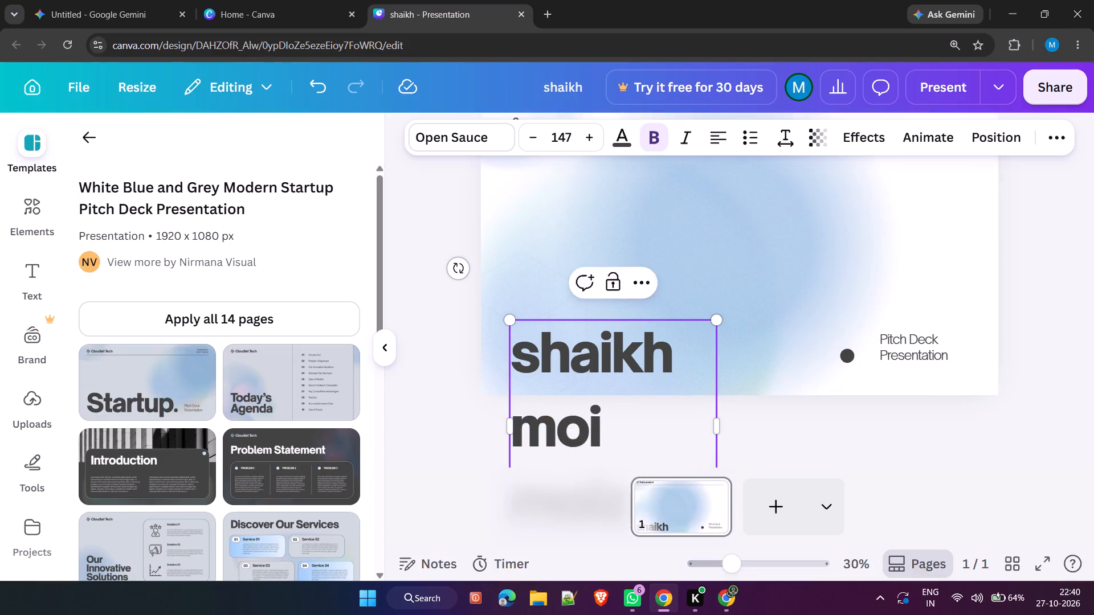
scroll(655, 375, down, 2)
drag(679, 360, 679, 281)
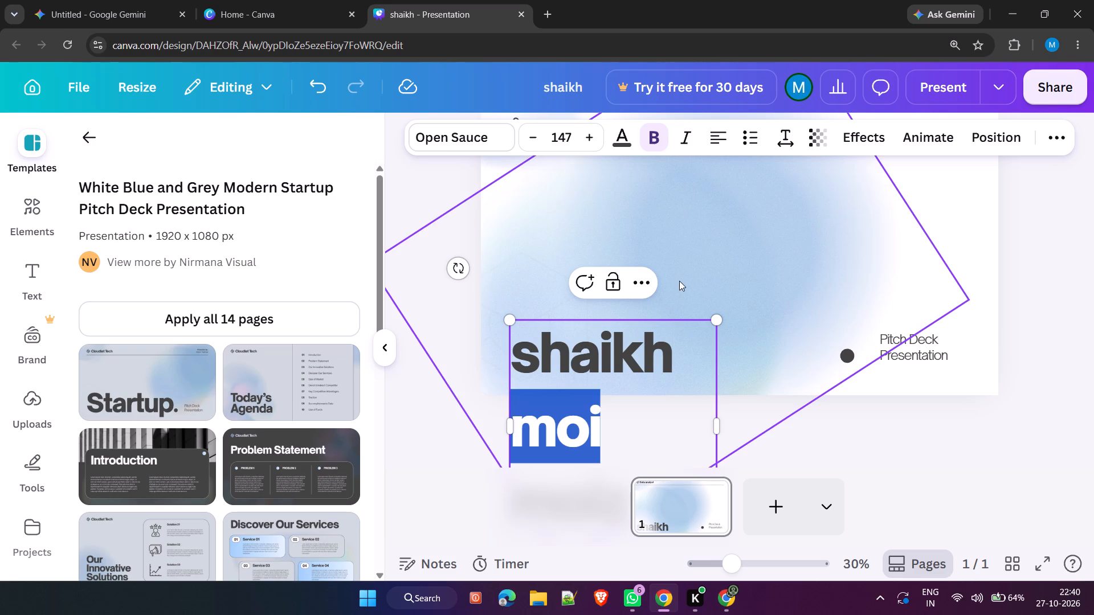
drag(679, 281, 678, 285)
click(626, 320)
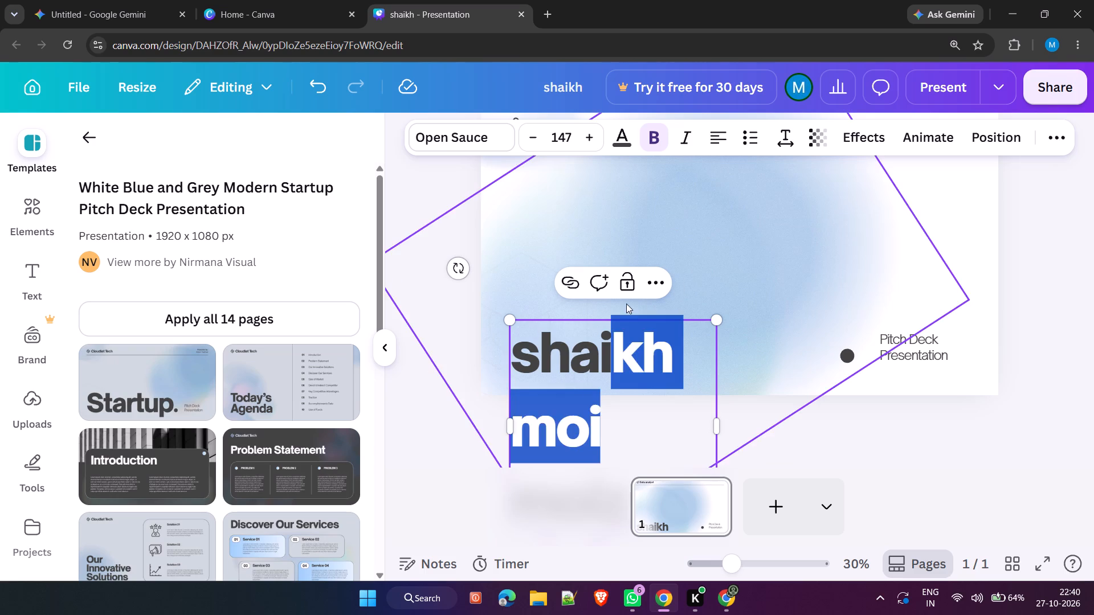
click(627, 433)
key(z)
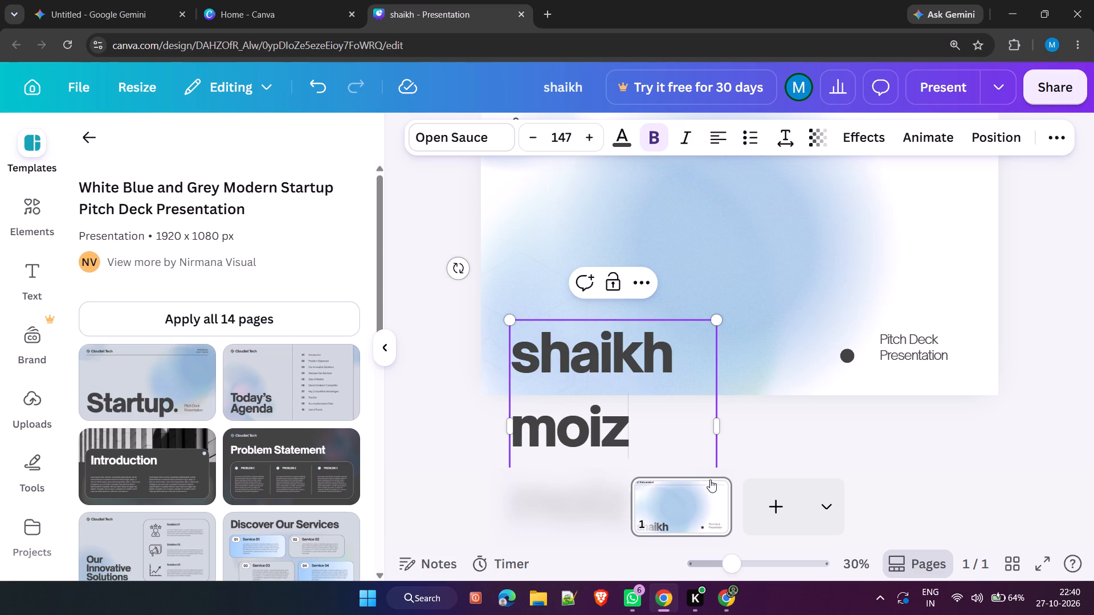
Widen the title's text box and scale its text down to font size 115.
scroll(704, 436, down, 5)
drag(717, 425, 658, 416)
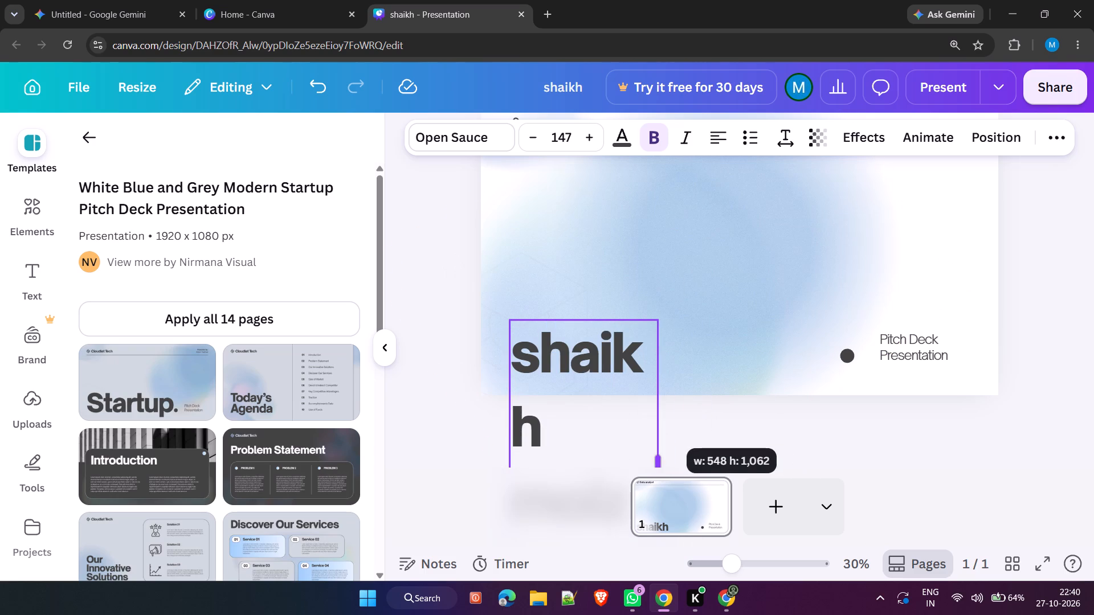
drag(658, 416, 747, 401)
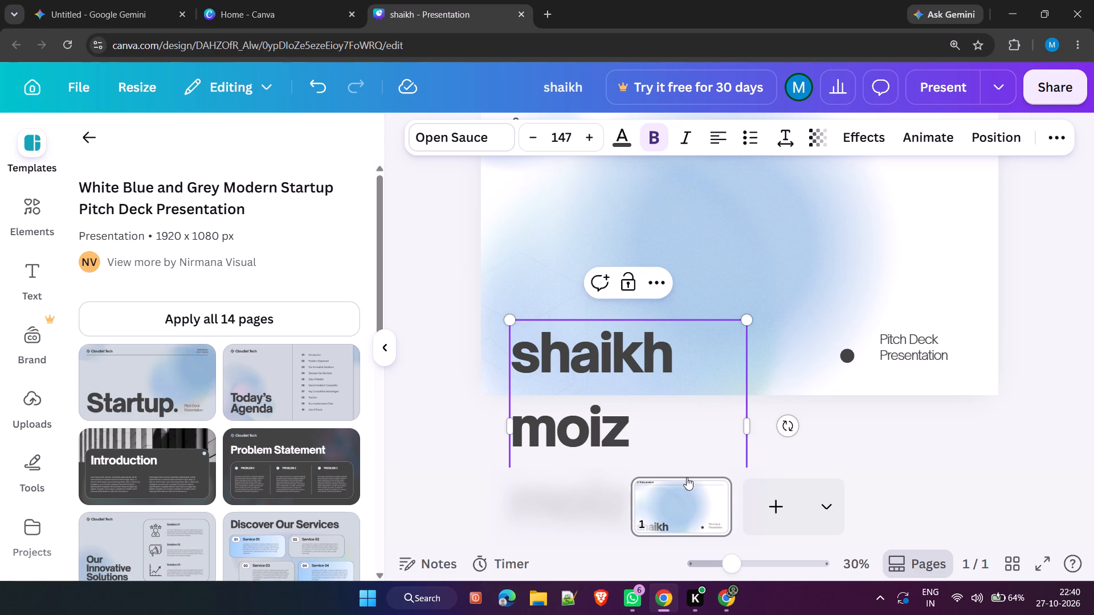
scroll(662, 500, down, 3)
drag(511, 321, 511, 322)
drag(511, 322, 519, 445)
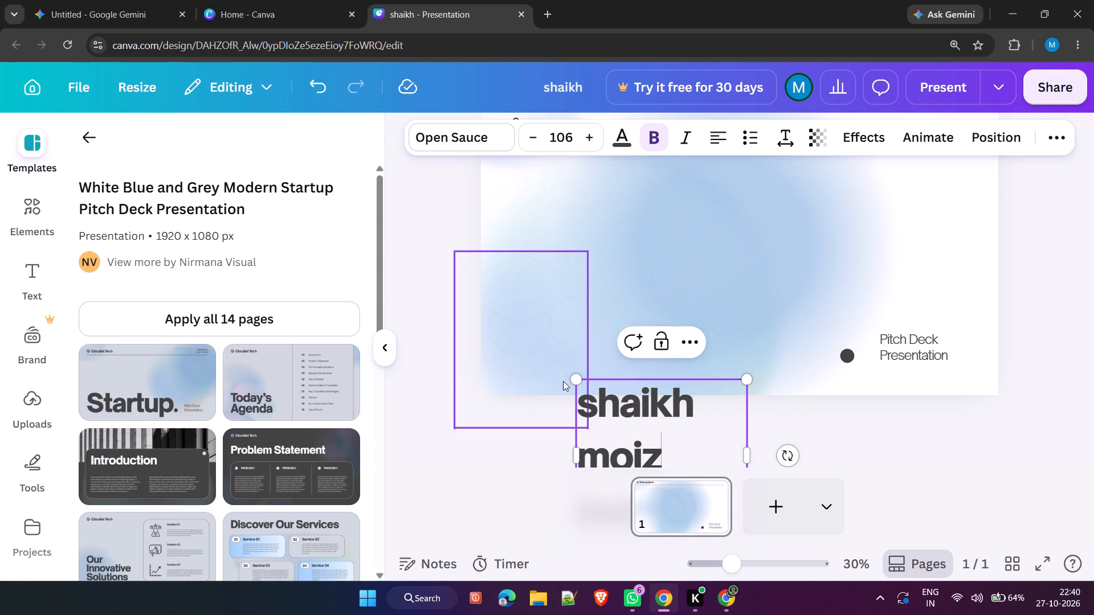
drag(578, 380, 572, 362)
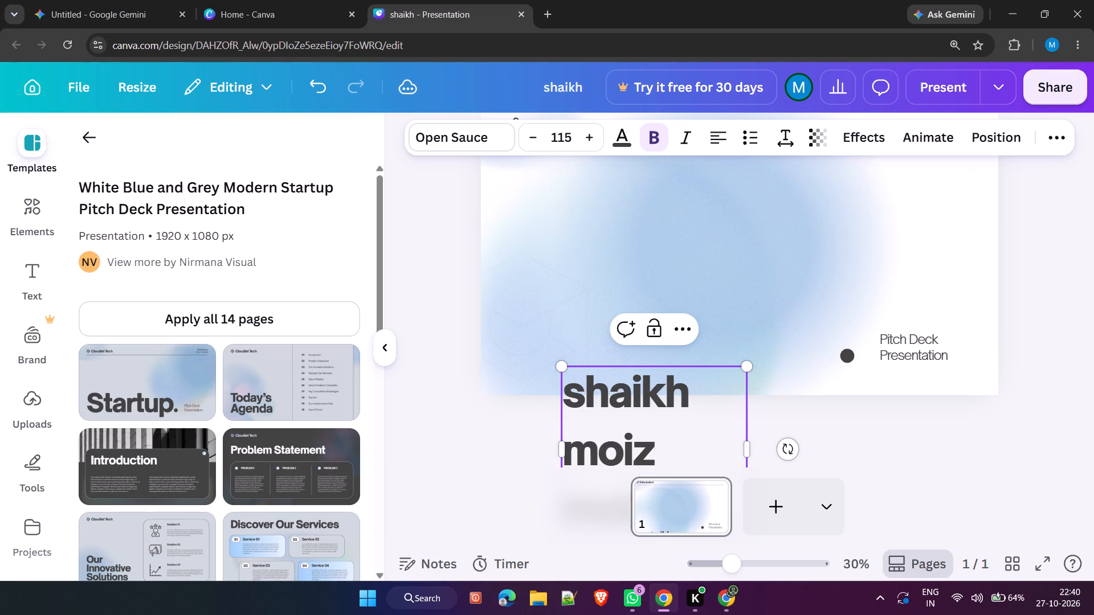
Move the title up so all its lines sit on the slide, near the left edge below the header line.
drag(675, 429, 676, 401)
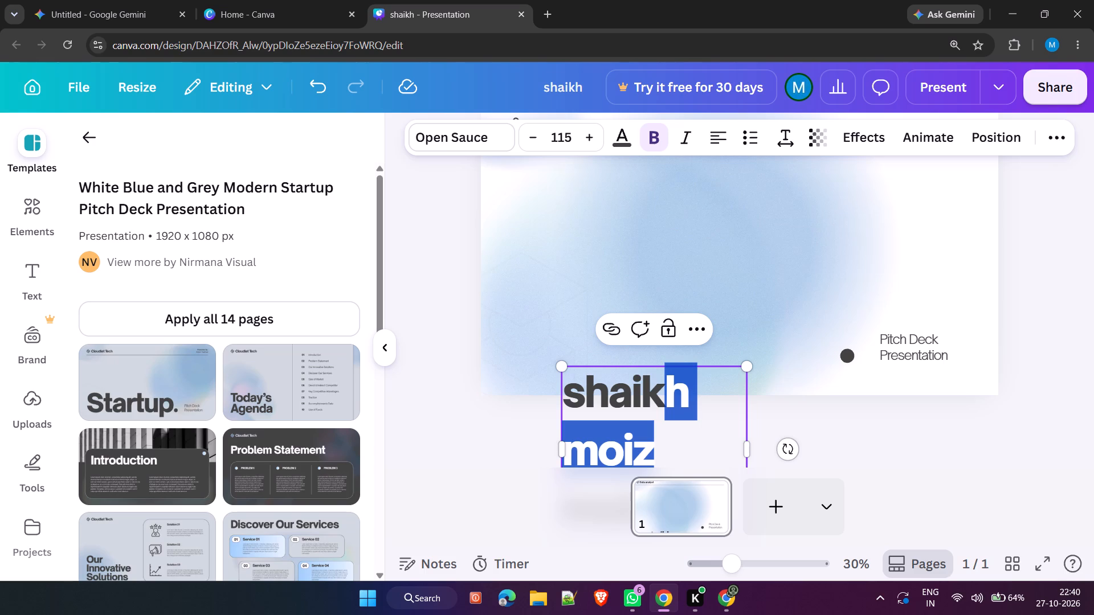
click(671, 502)
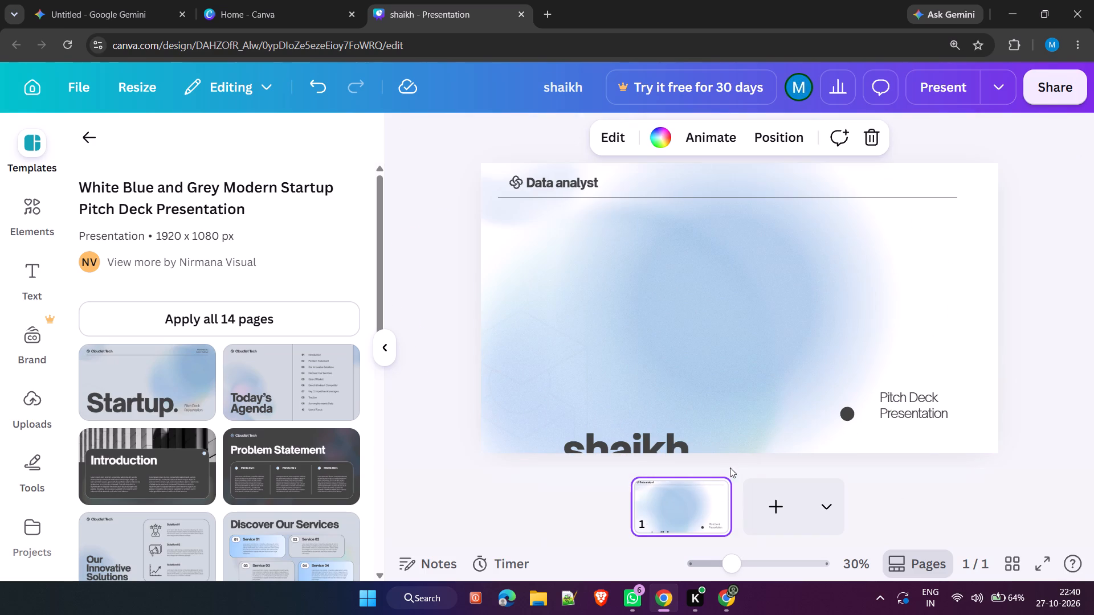
scroll(741, 434, down, 4)
scroll(722, 400, up, 4)
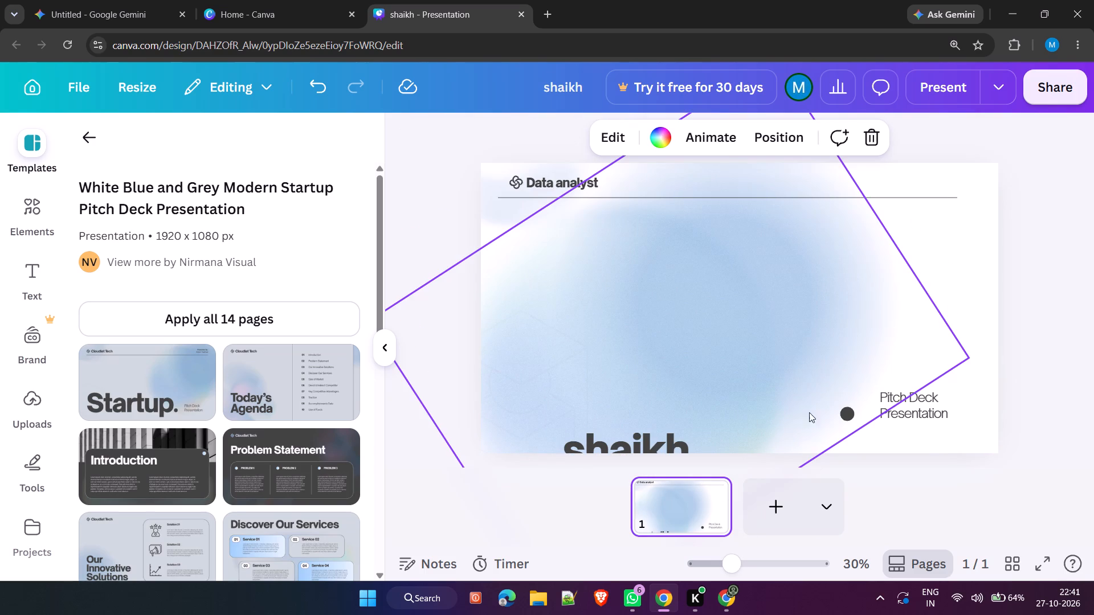
scroll(948, 483, down, 3)
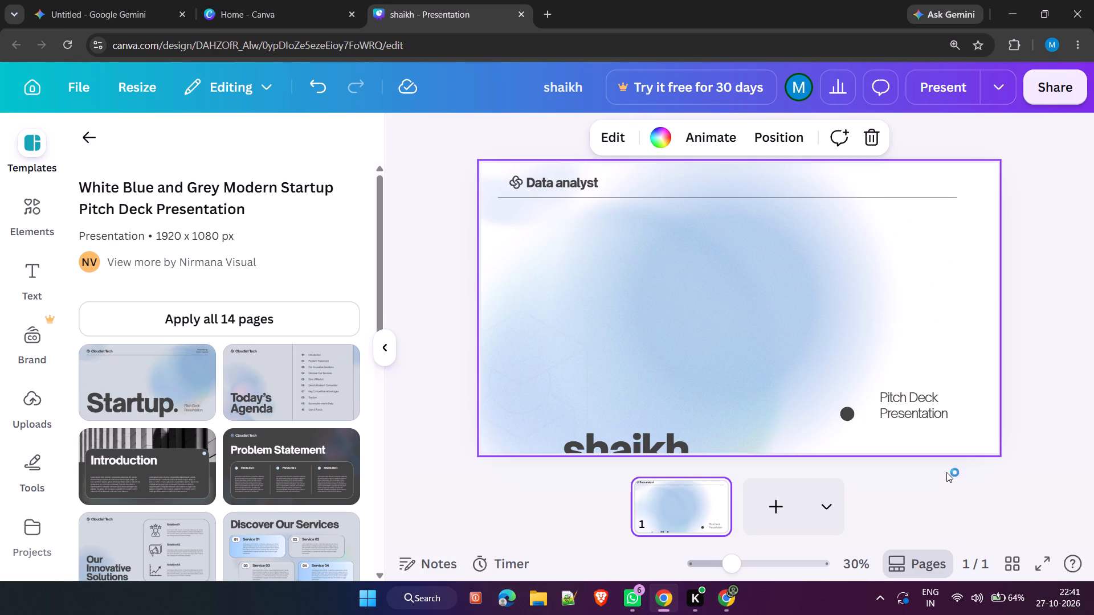
click(673, 516)
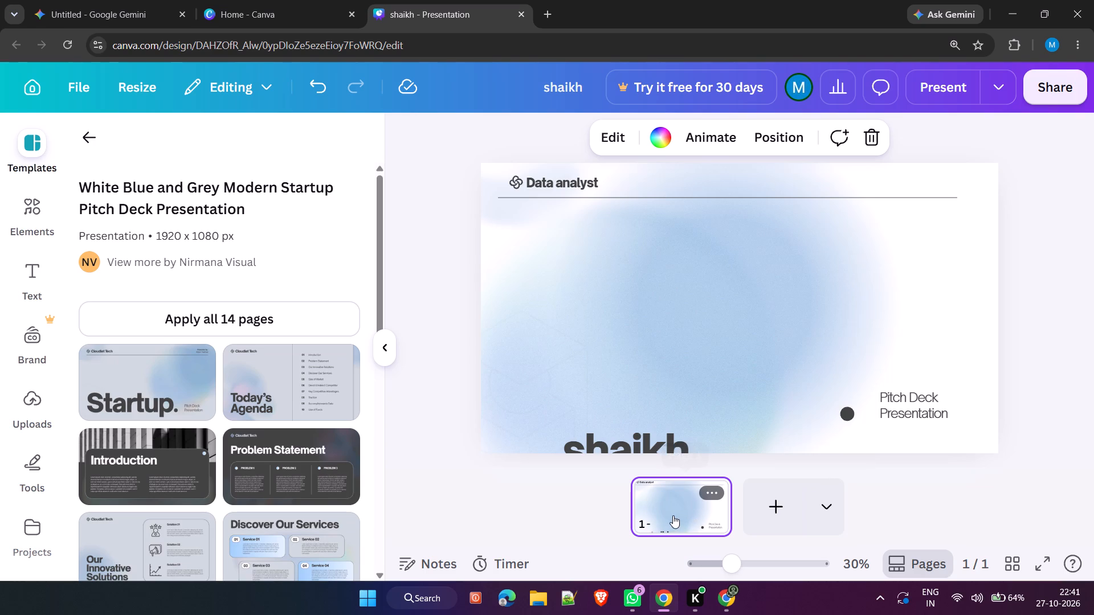
drag(625, 435, 577, 273)
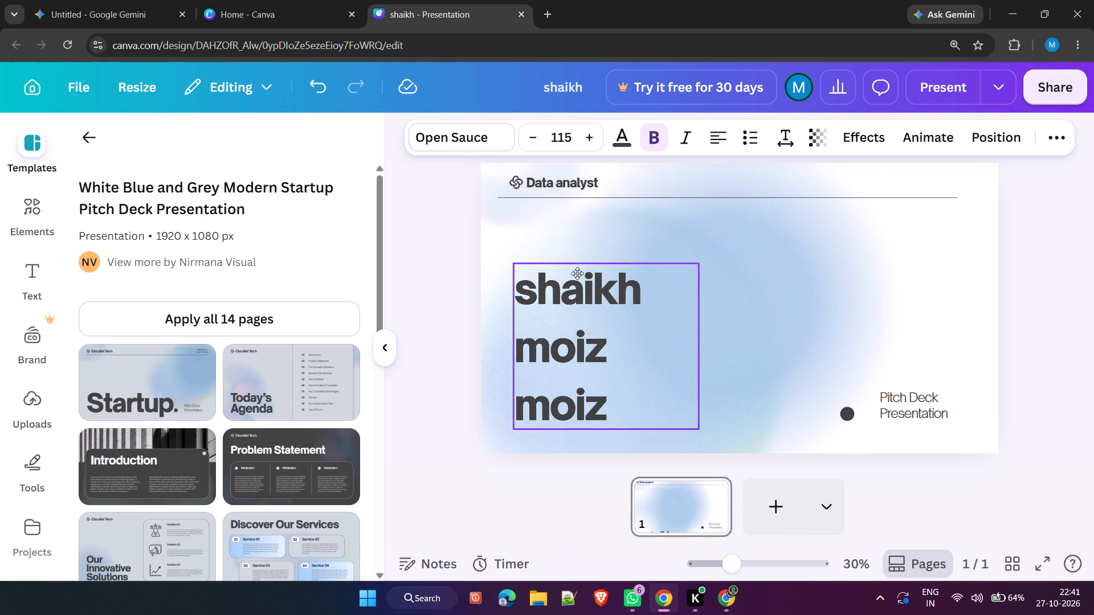
drag(577, 273, 570, 257)
Delete the duplicated given name on the title's last line.
double_click(607, 389)
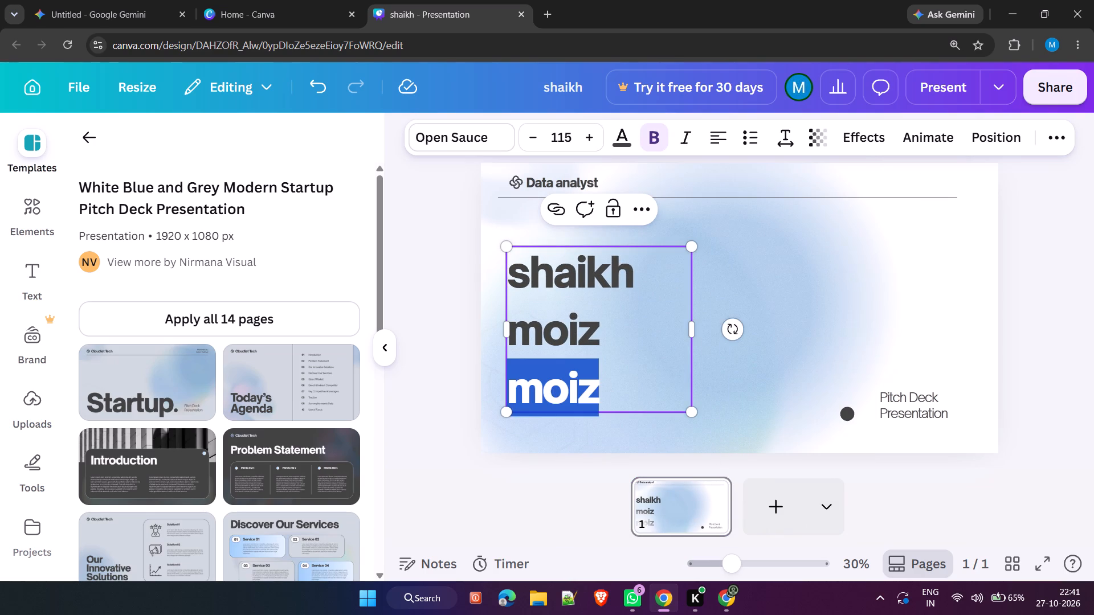
key(BackSpace)
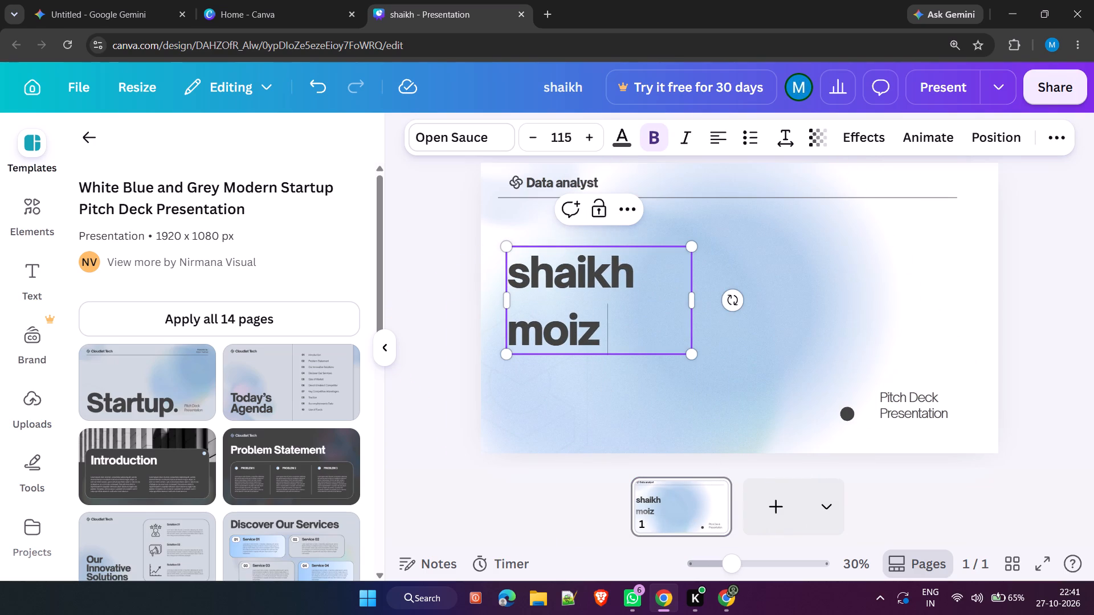
Scale the two-line title down to font size 70.7.
drag(692, 351, 633, 287)
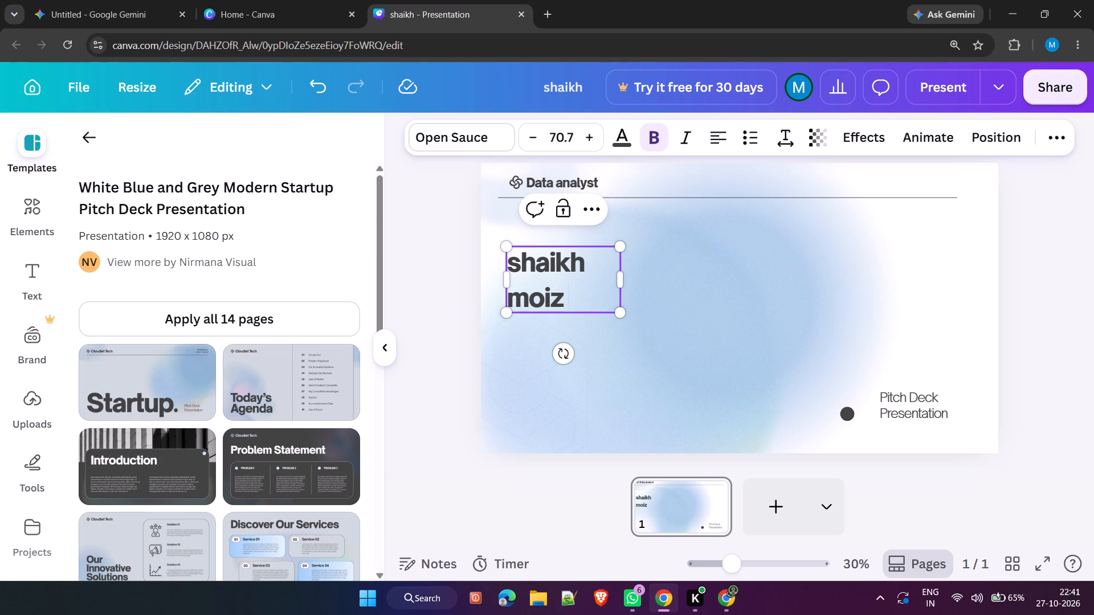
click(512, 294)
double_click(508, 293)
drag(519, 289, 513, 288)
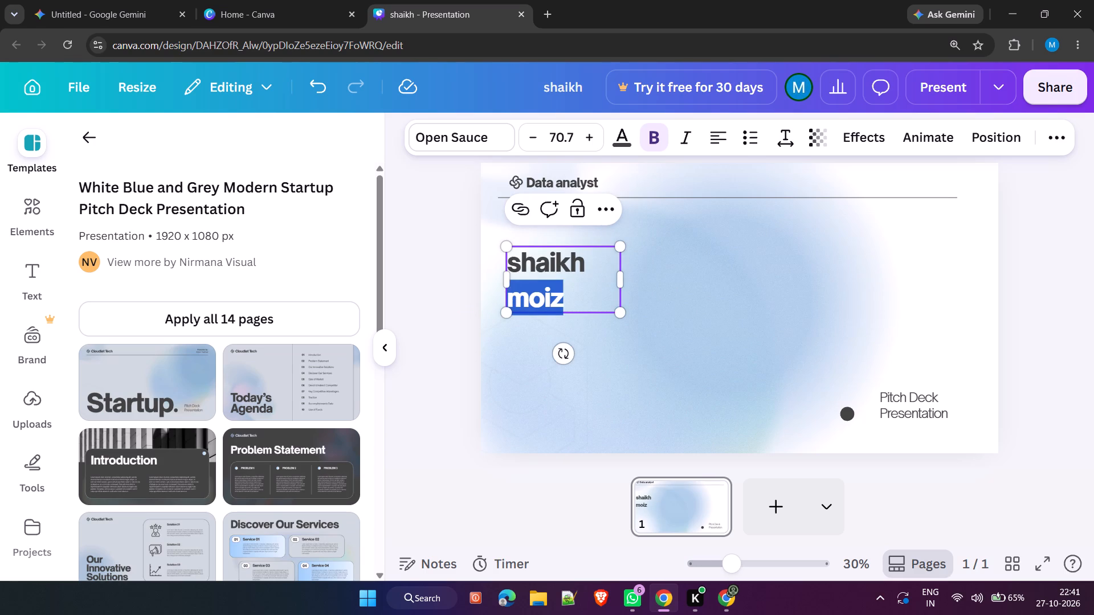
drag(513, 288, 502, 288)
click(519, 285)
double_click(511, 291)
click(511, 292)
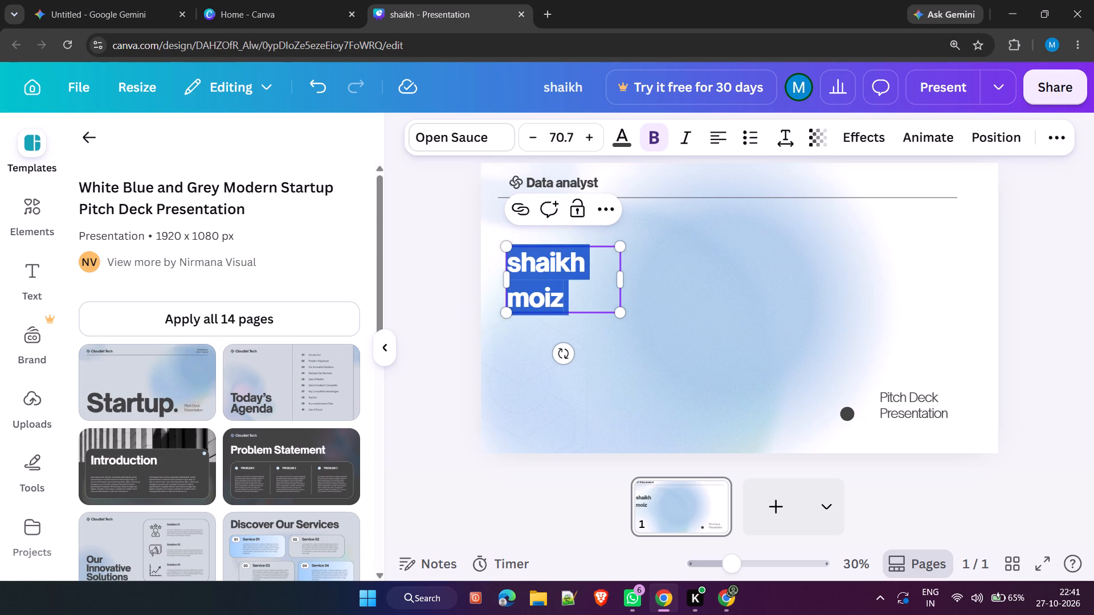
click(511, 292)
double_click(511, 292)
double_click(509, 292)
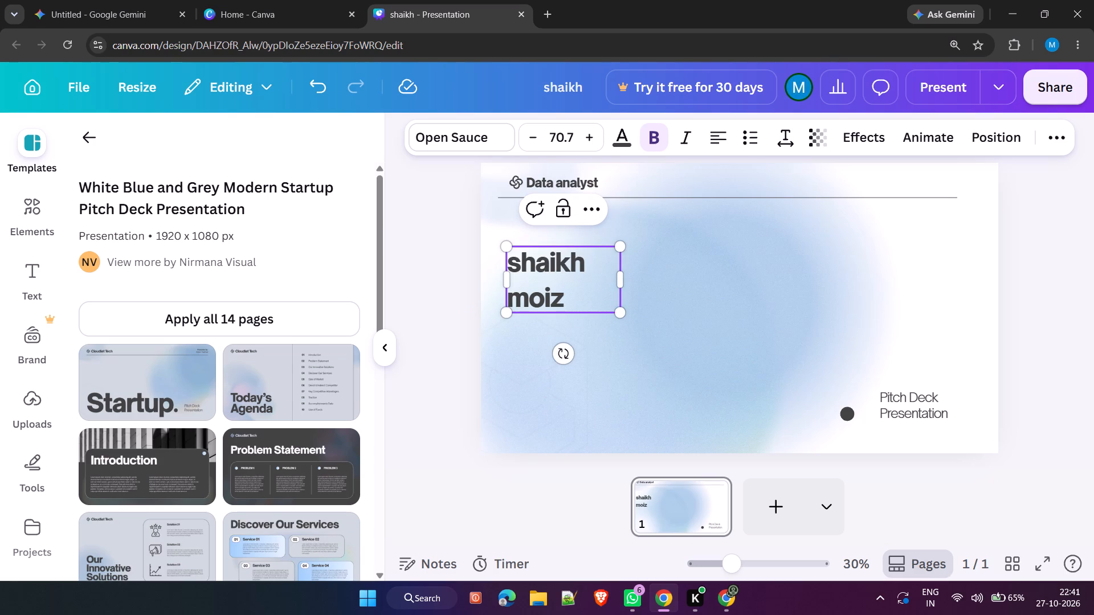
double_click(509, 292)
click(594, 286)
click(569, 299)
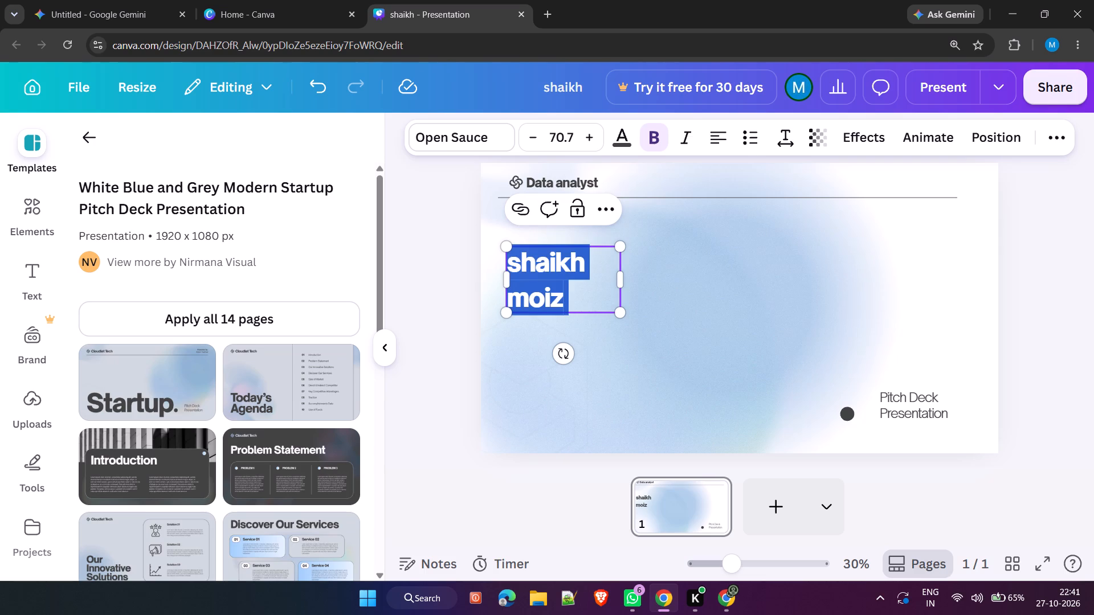
Replace the single space between the surname and the given name in the title with two spaces.
click(537, 300)
click(544, 299)
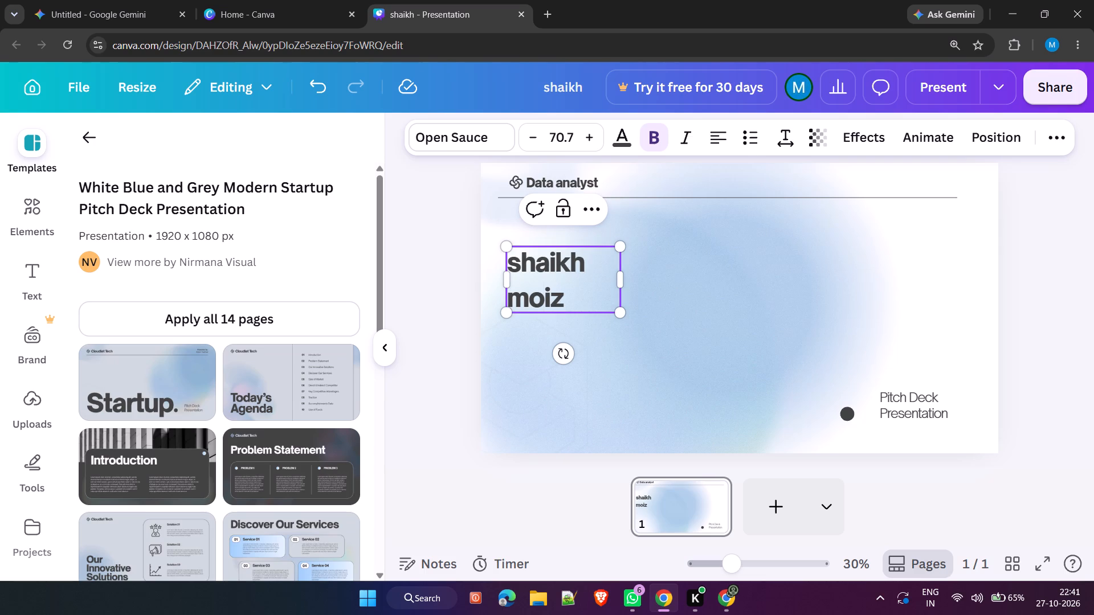
key(Left)
key(Left)
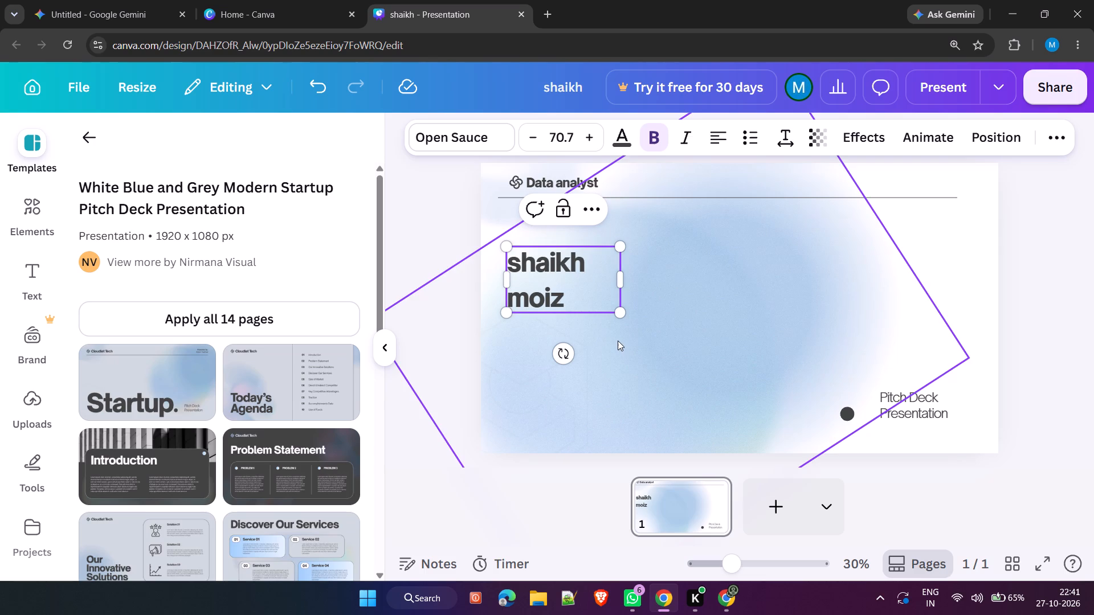
key(BackSpace)
key(BackSpace)
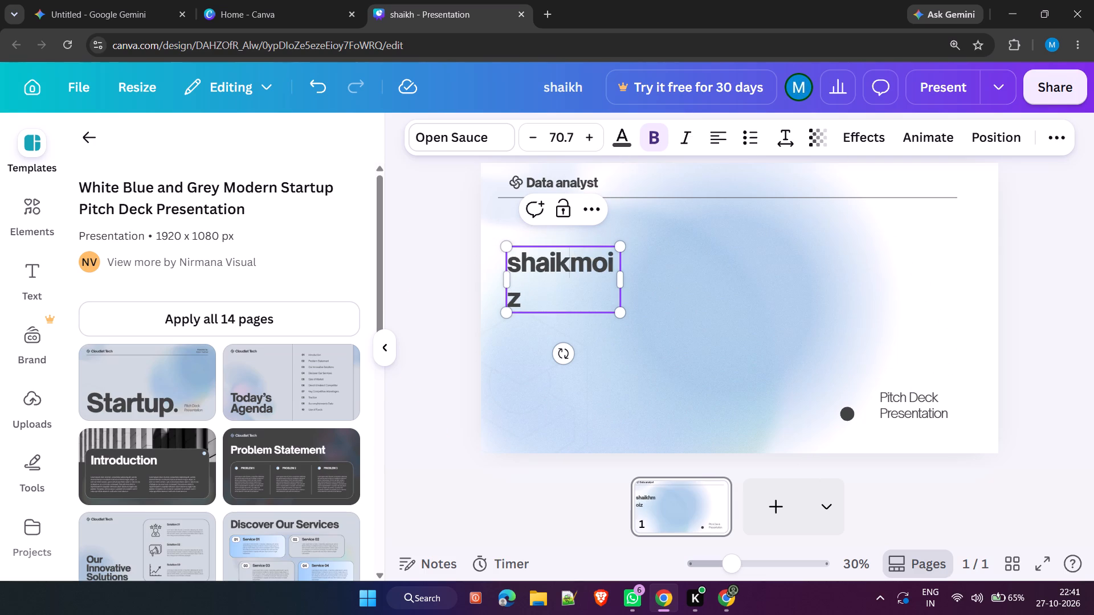
key(h)
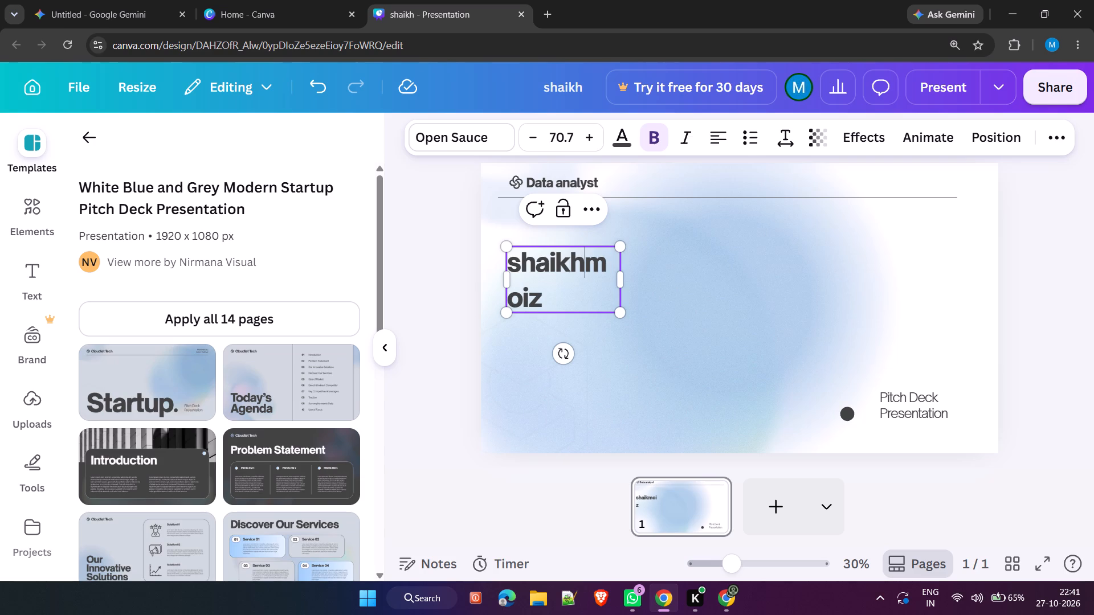
key(space)
key(space)
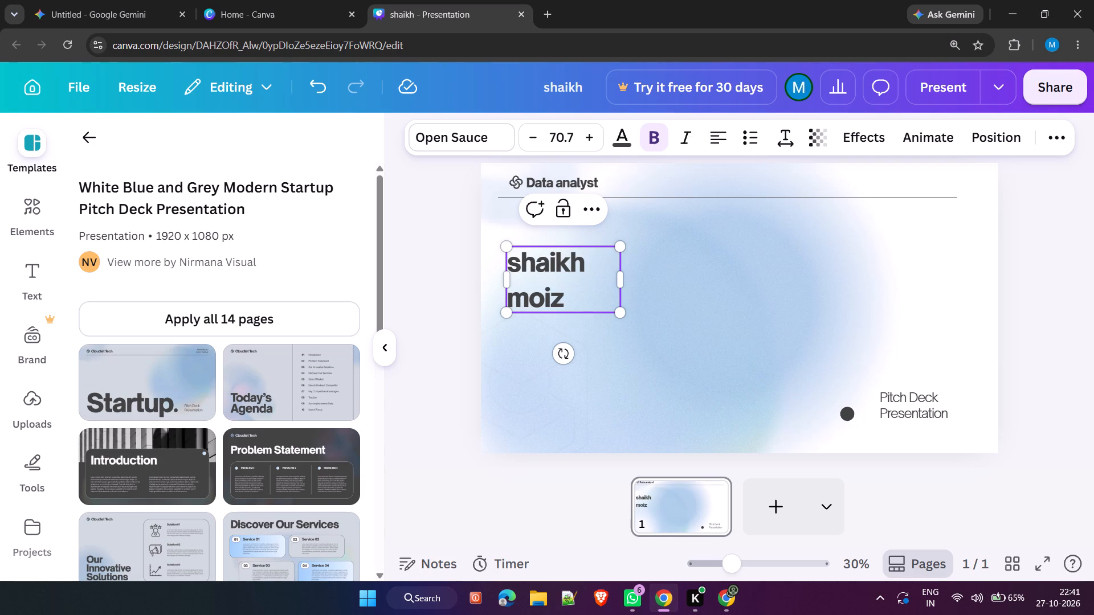
Widen the title's text box just enough for the surname and given name to fit on one line.
double_click(509, 296)
drag(509, 295, 561, 285)
click(585, 293)
drag(621, 284, 631, 281)
drag(631, 281, 665, 261)
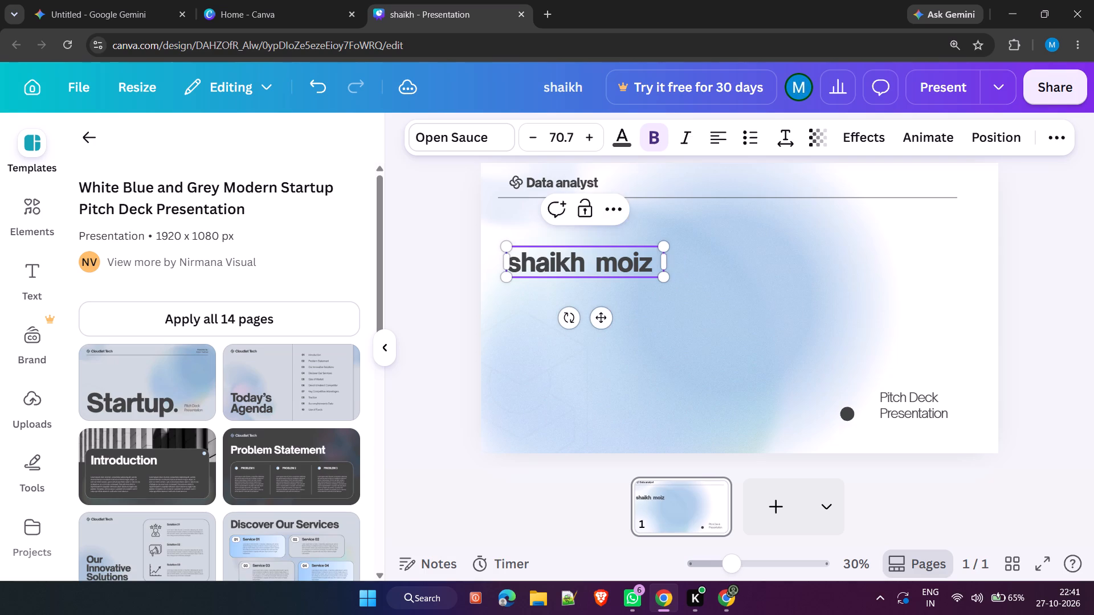
Move the name title up to sit just below the divider line, aligned with the line's left end.
drag(587, 264, 589, 255)
click(592, 263)
click(593, 299)
drag(591, 262, 585, 224)
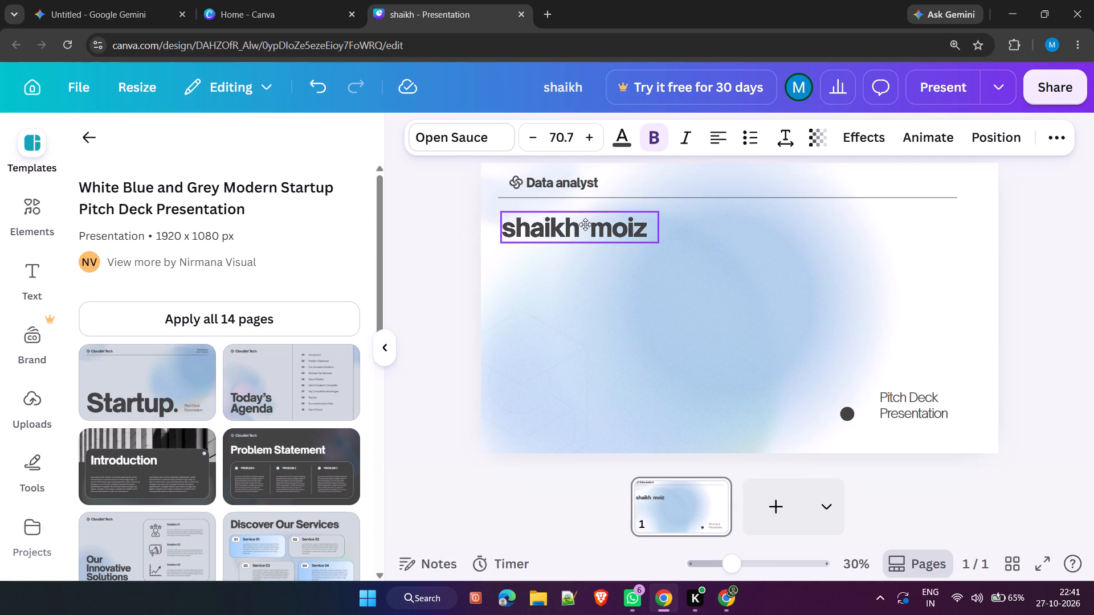
drag(585, 224, 578, 228)
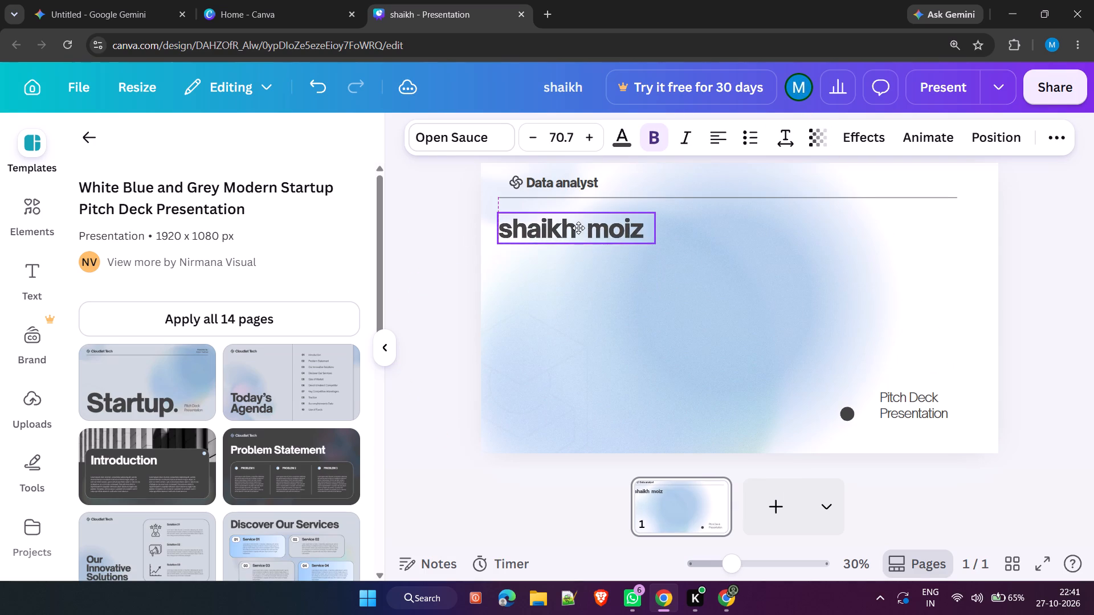
drag(578, 228, 583, 227)
Shift the logo icon to the divider's left end and nudge the "Data analyst" heading slightly left.
drag(520, 184, 507, 184)
drag(556, 184, 549, 184)
click(567, 278)
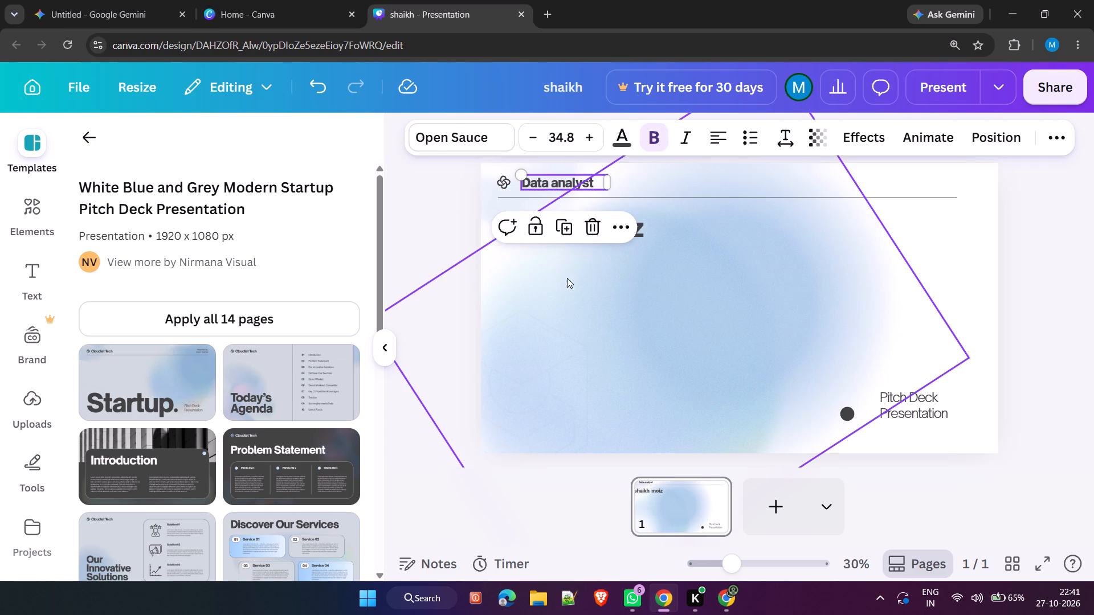
Extend the name title's text box slightly to the left so the text starts a little left of the divider.
click(568, 236)
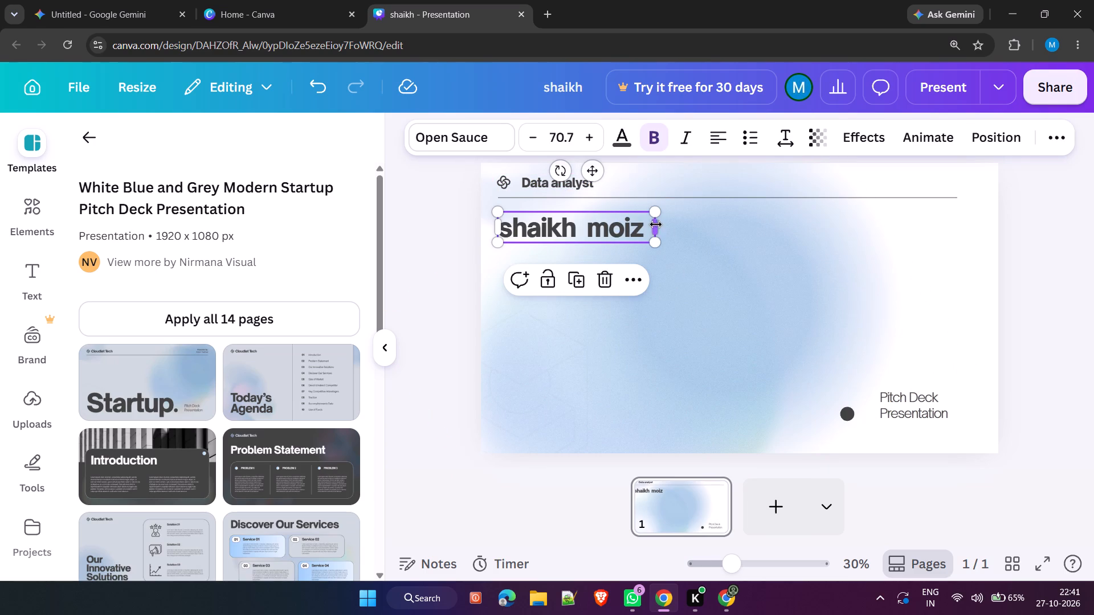
click(496, 225)
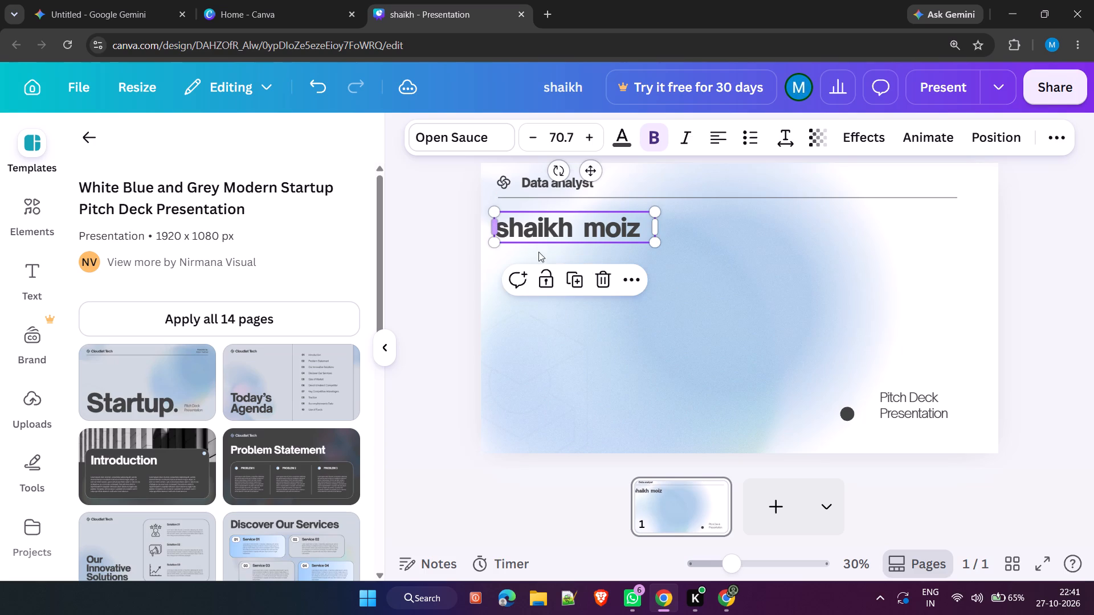
click(687, 271)
click(575, 225)
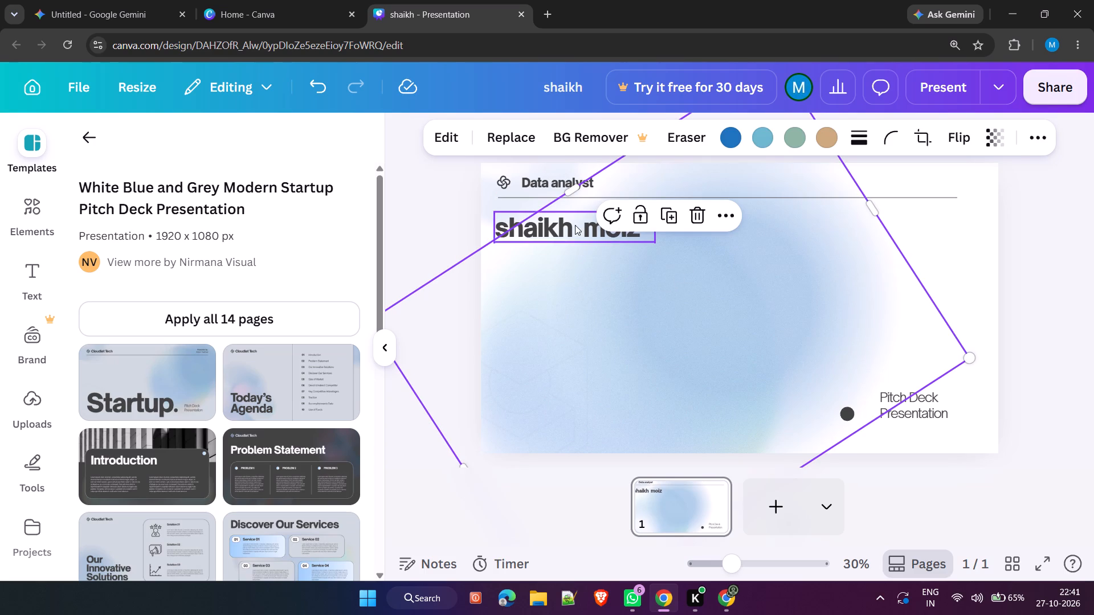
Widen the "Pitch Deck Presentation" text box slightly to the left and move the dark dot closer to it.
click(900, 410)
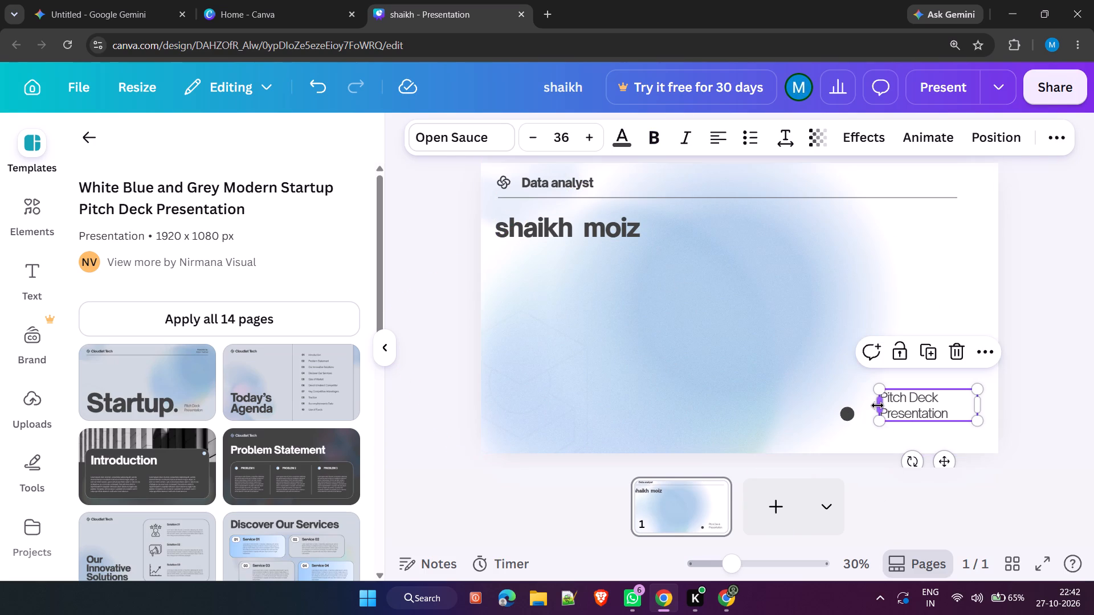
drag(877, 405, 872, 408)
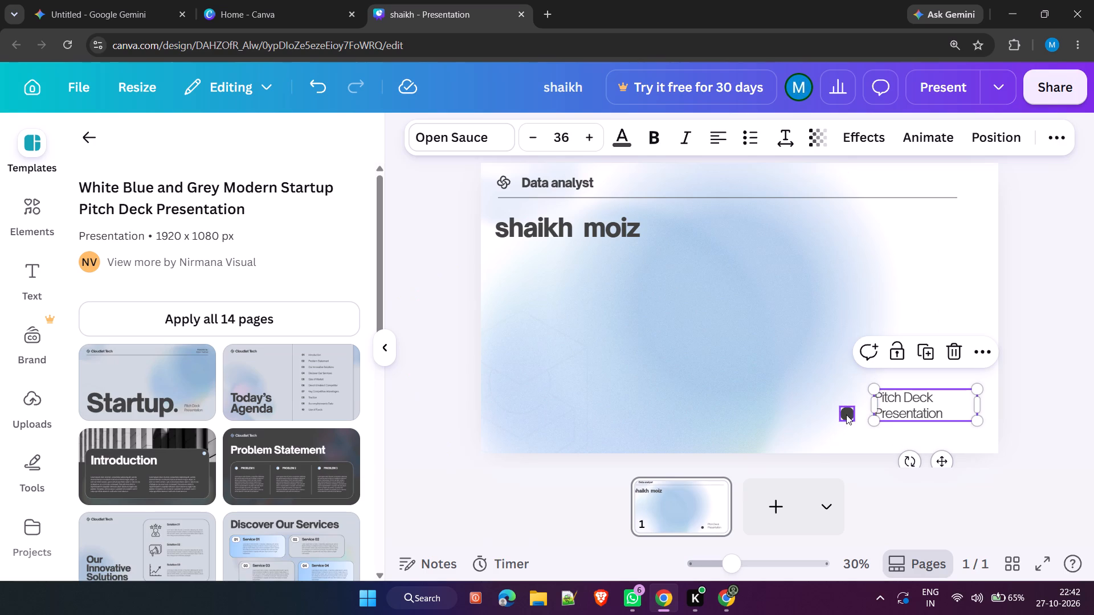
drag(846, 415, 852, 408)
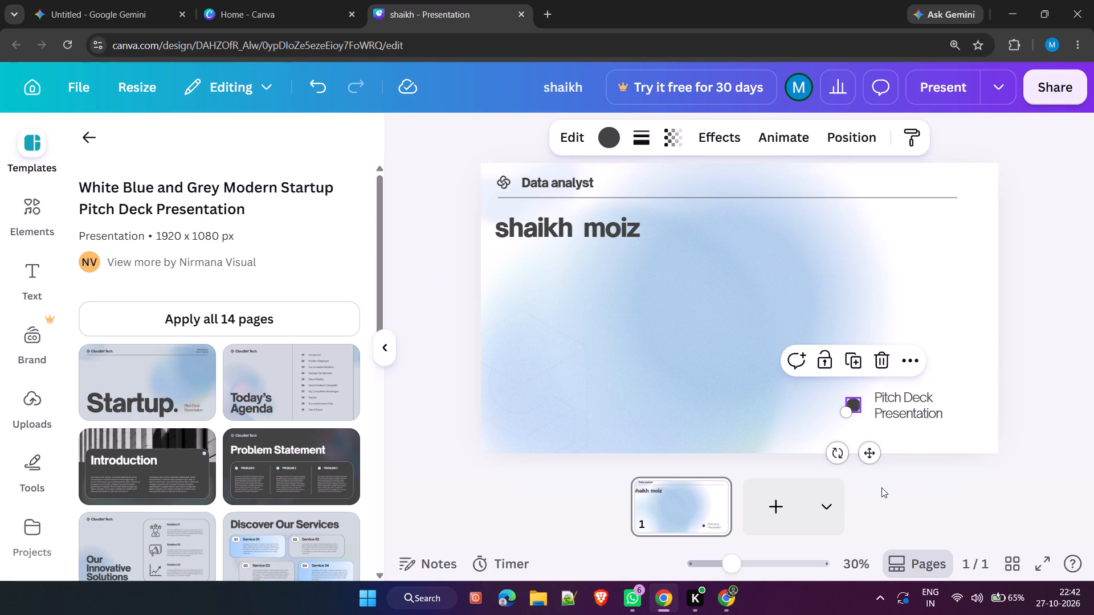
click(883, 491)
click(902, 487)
Delete the "Pitch Deck Presentation" text and the dark dot beside it.
click(891, 408)
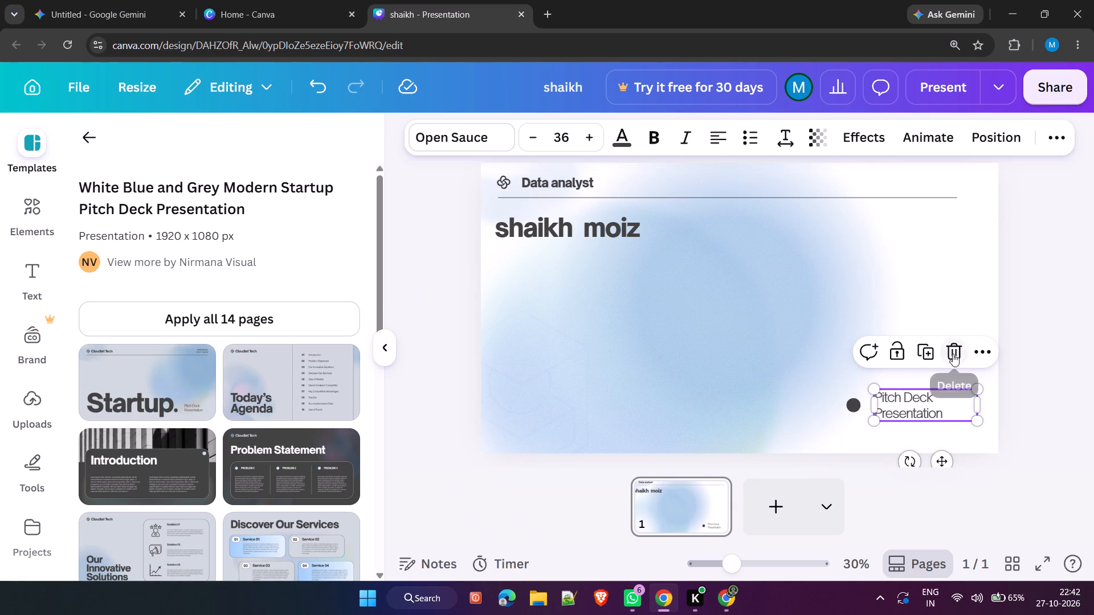
click(953, 354)
click(860, 404)
click(880, 360)
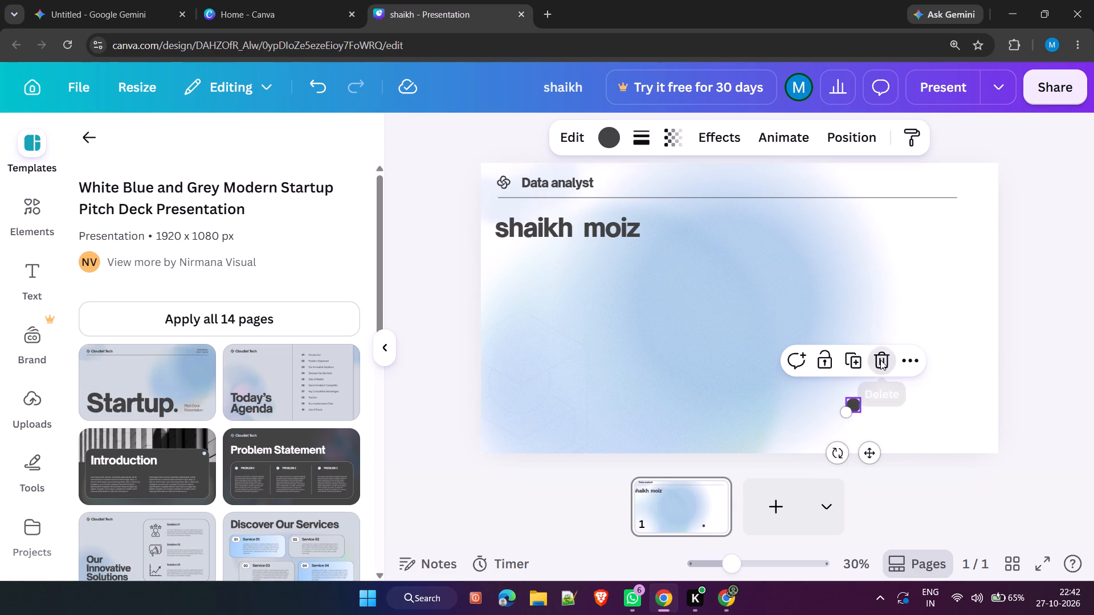
Narrow the name title's text box slightly from its right edge to fit the text.
click(678, 233)
click(687, 289)
click(575, 234)
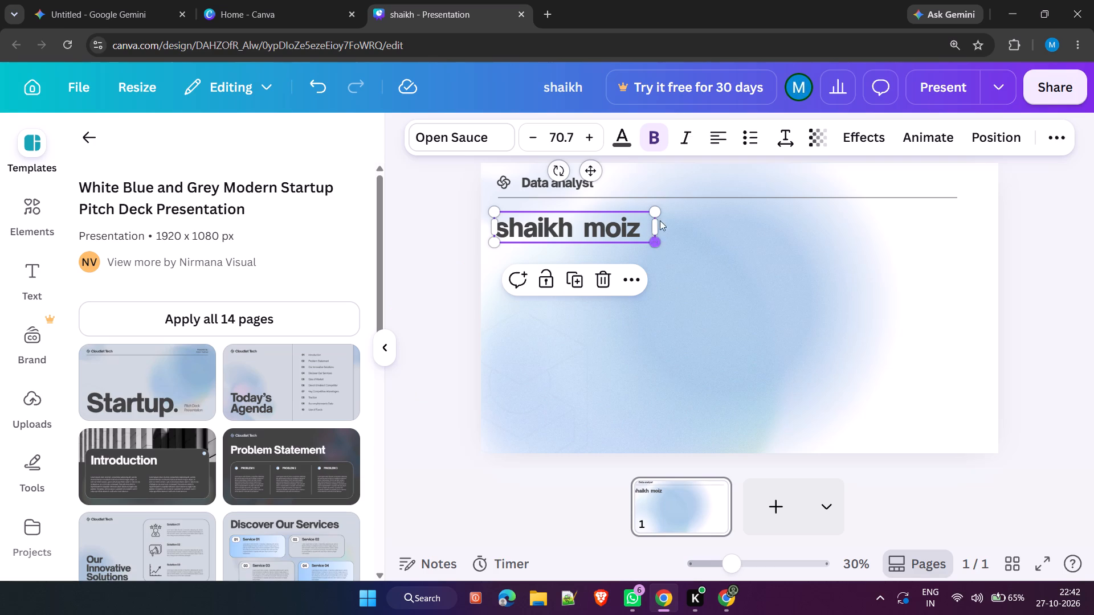
drag(659, 224, 652, 224)
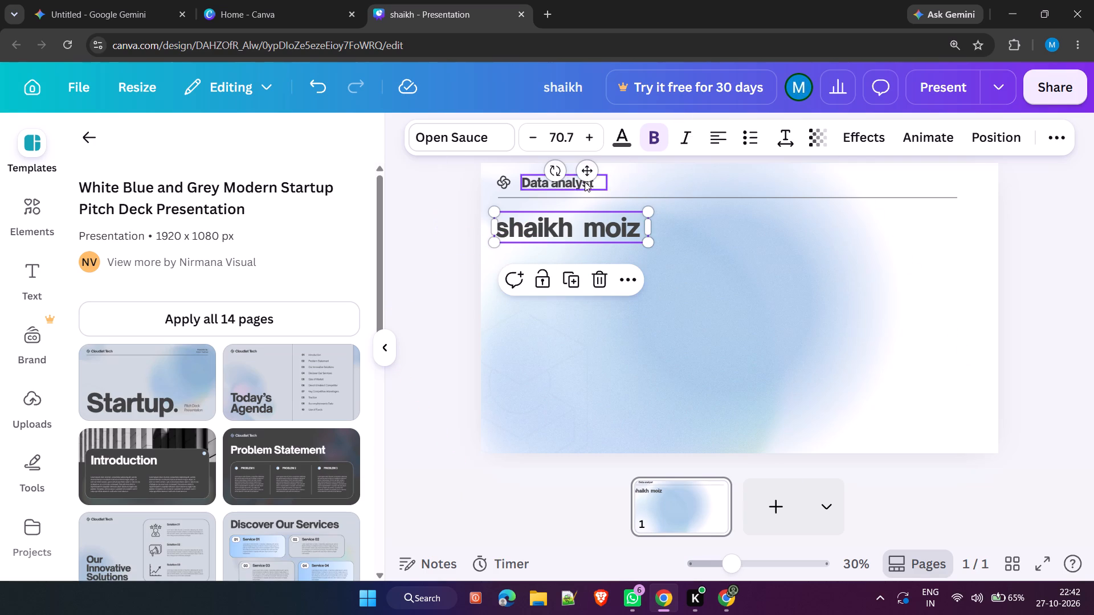
Move the large blue gradient image slightly up and to the left on the cover slide.
scroll(635, 252, up, 2)
drag(691, 286, 703, 286)
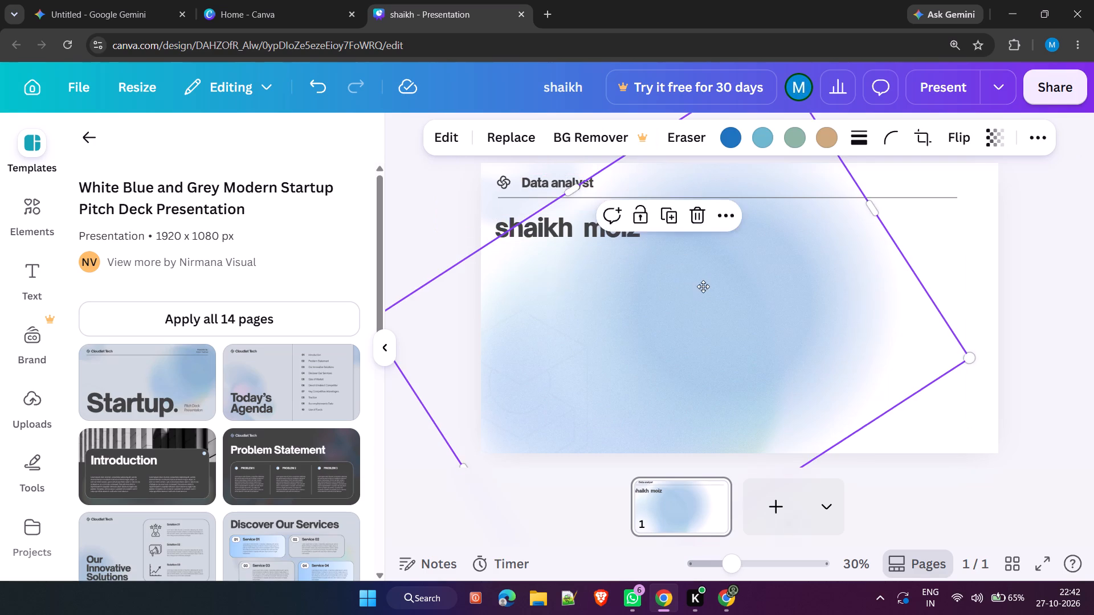
drag(703, 286, 669, 259)
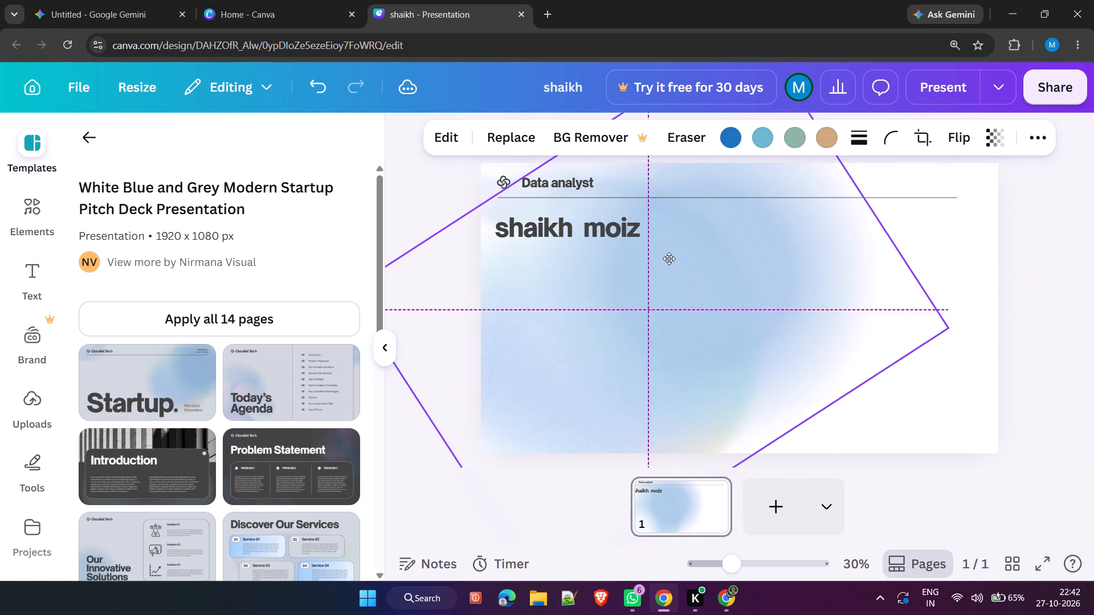
drag(669, 259, 675, 267)
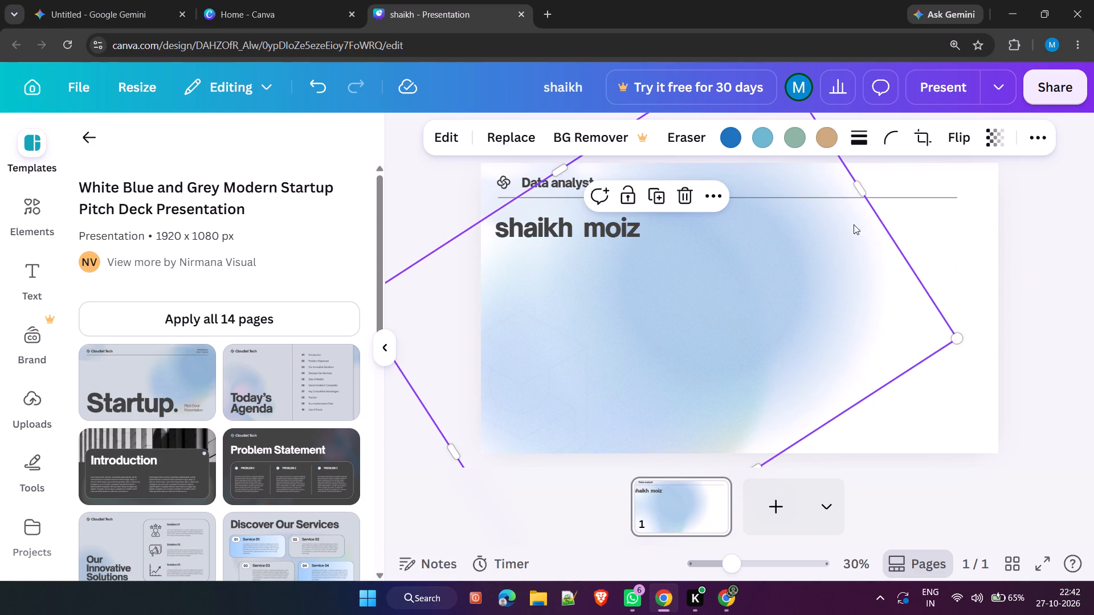
Reduce the rotated blue gradient image's width slightly by adjusting its upper-right edge.
drag(864, 193, 998, 167)
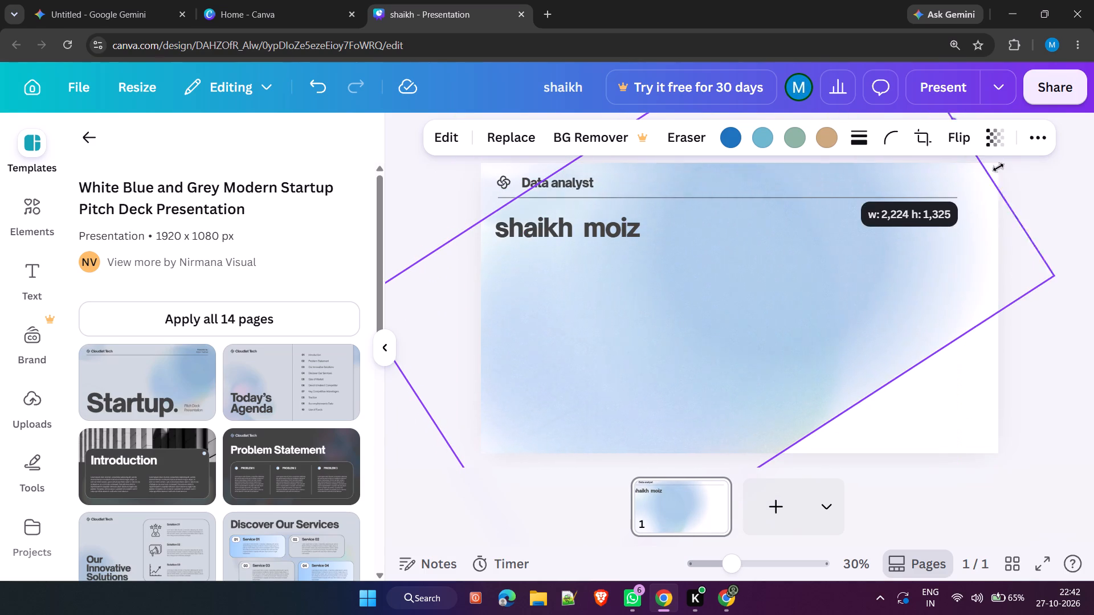
drag(998, 167, 755, 307)
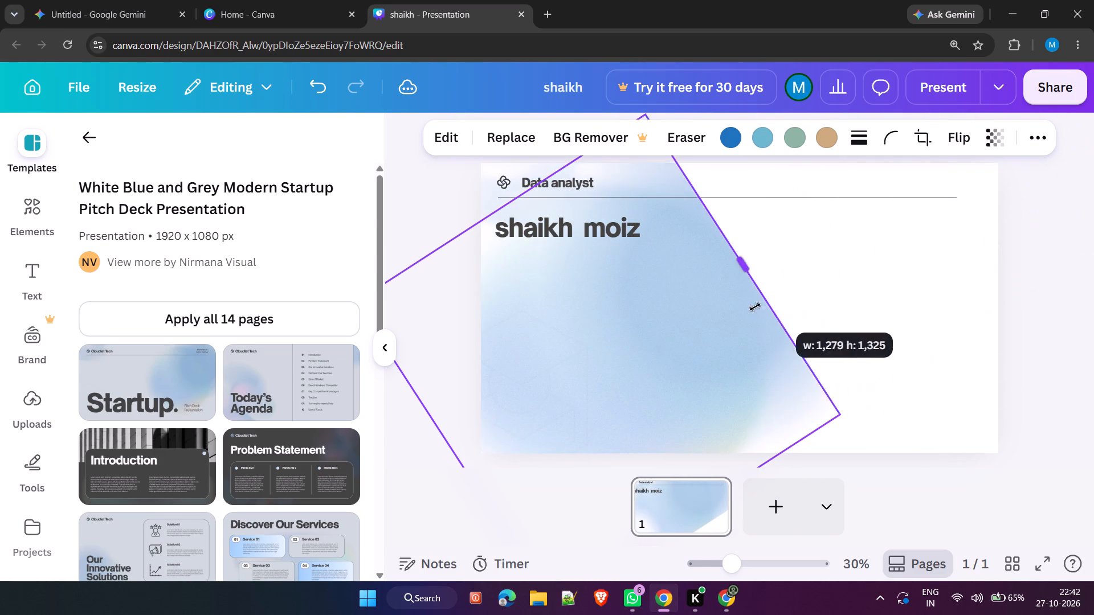
drag(755, 307, 899, 290)
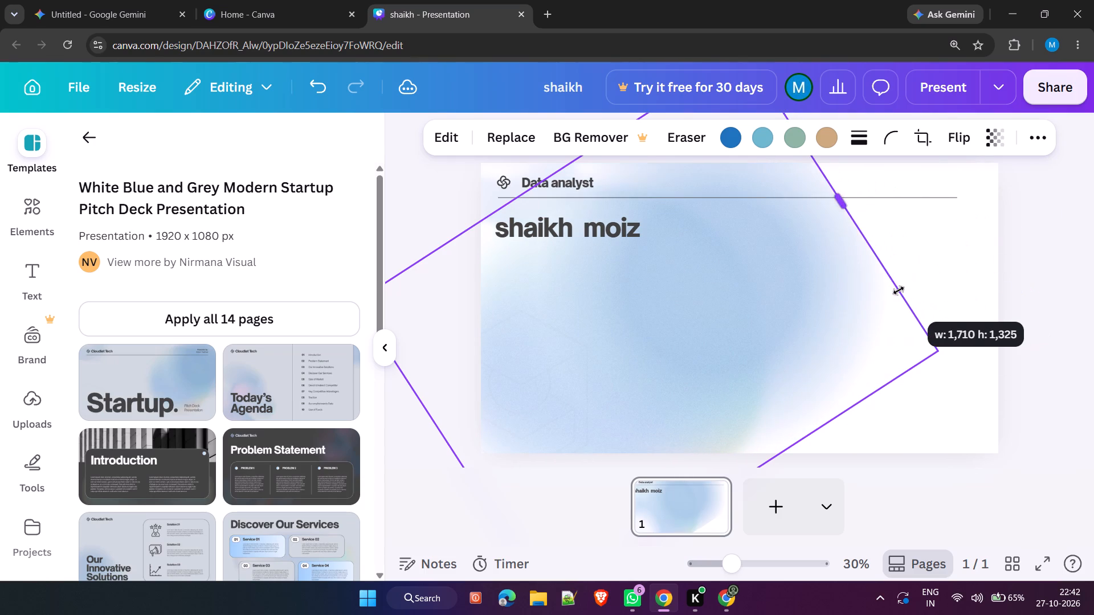
drag(899, 290, 907, 282)
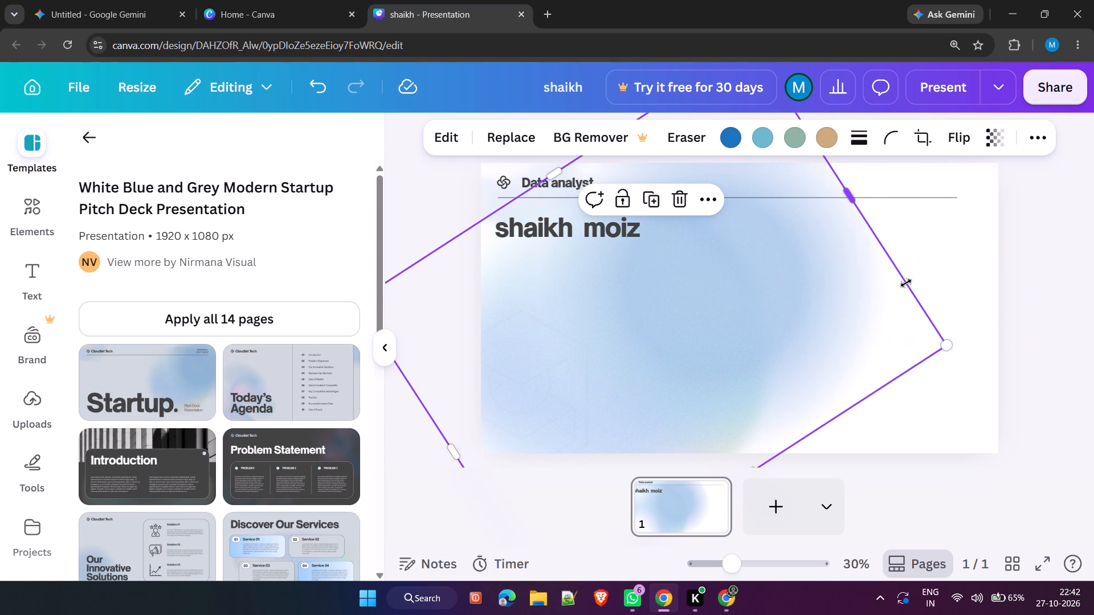
click(949, 424)
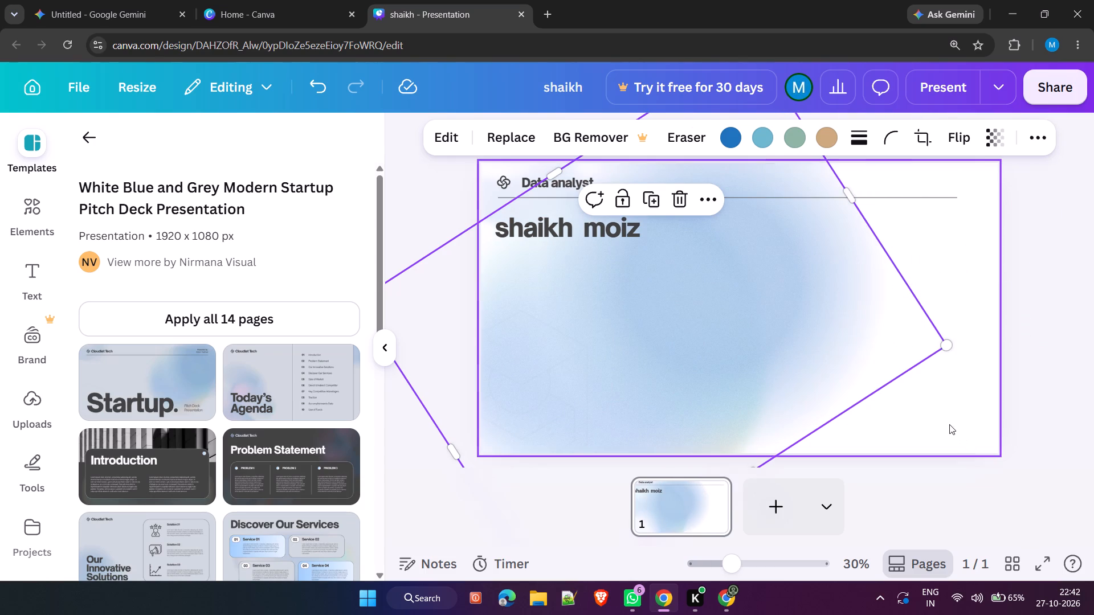
scroll(751, 394, up, 2)
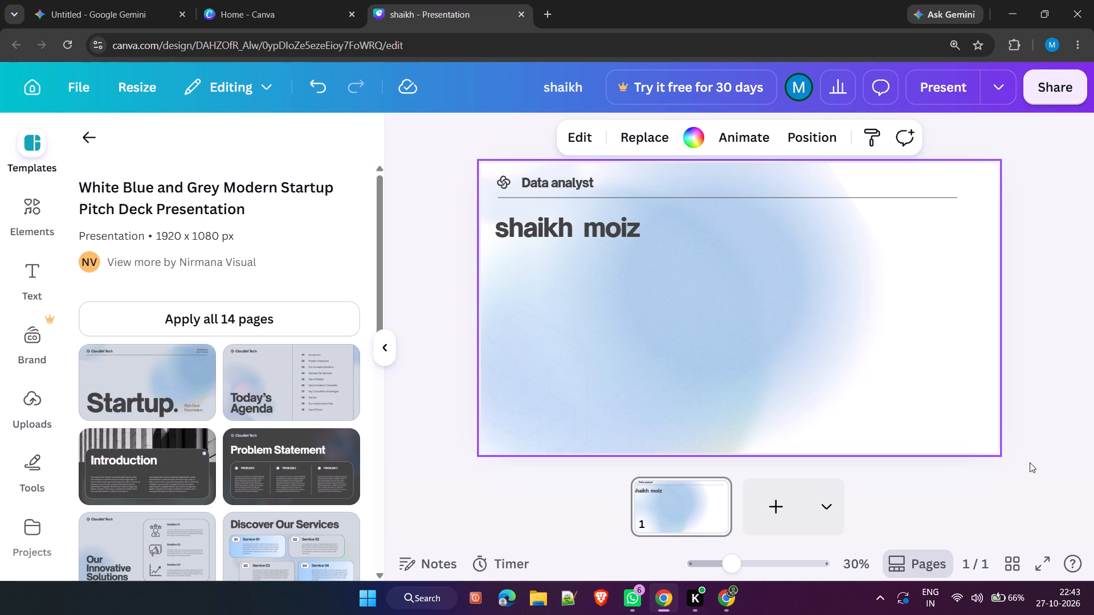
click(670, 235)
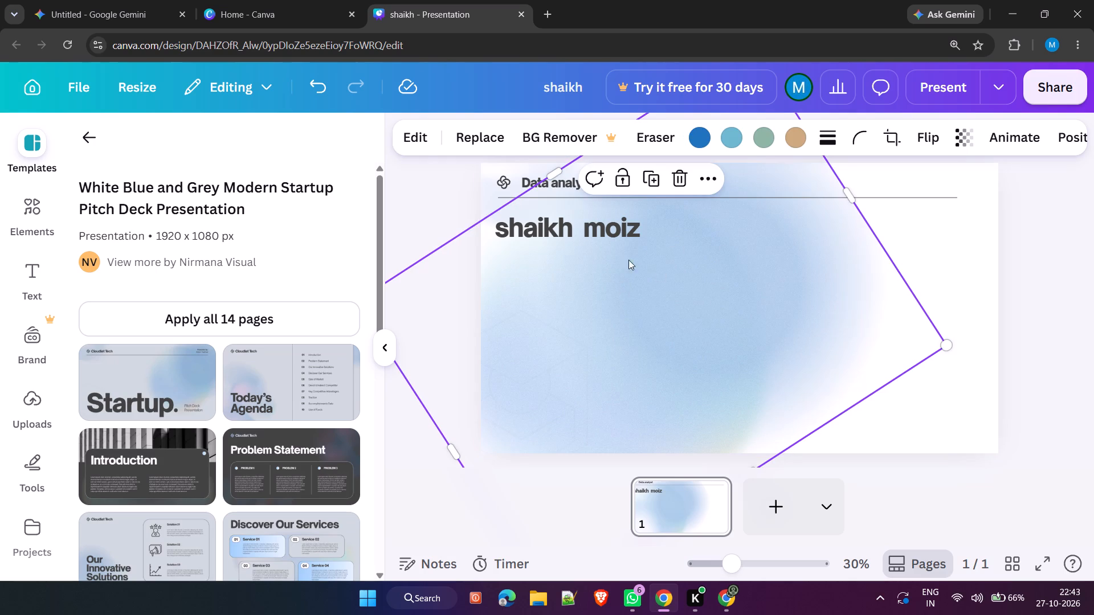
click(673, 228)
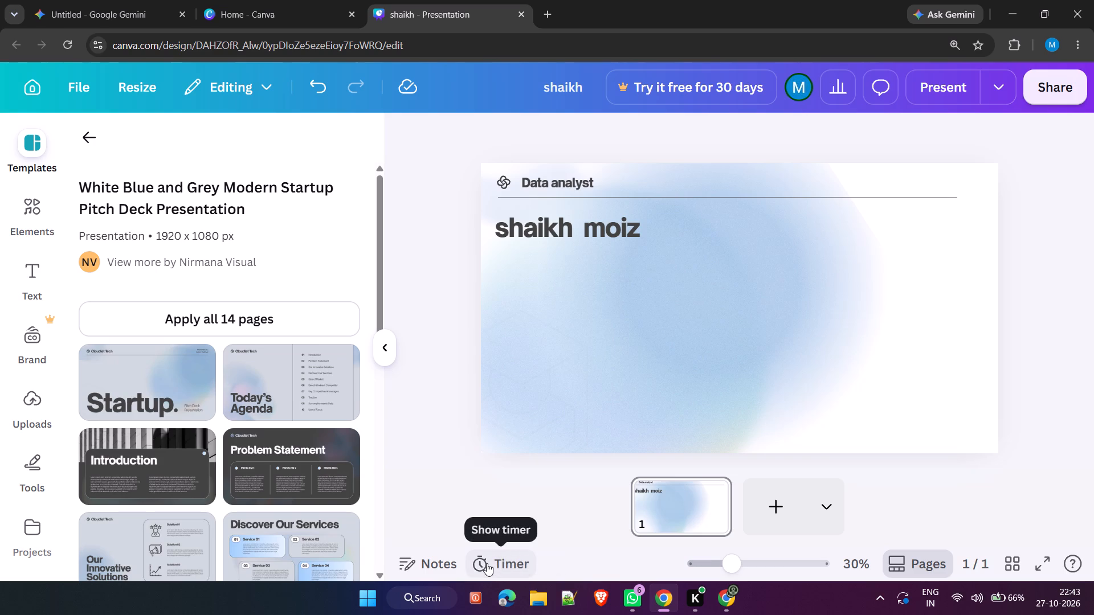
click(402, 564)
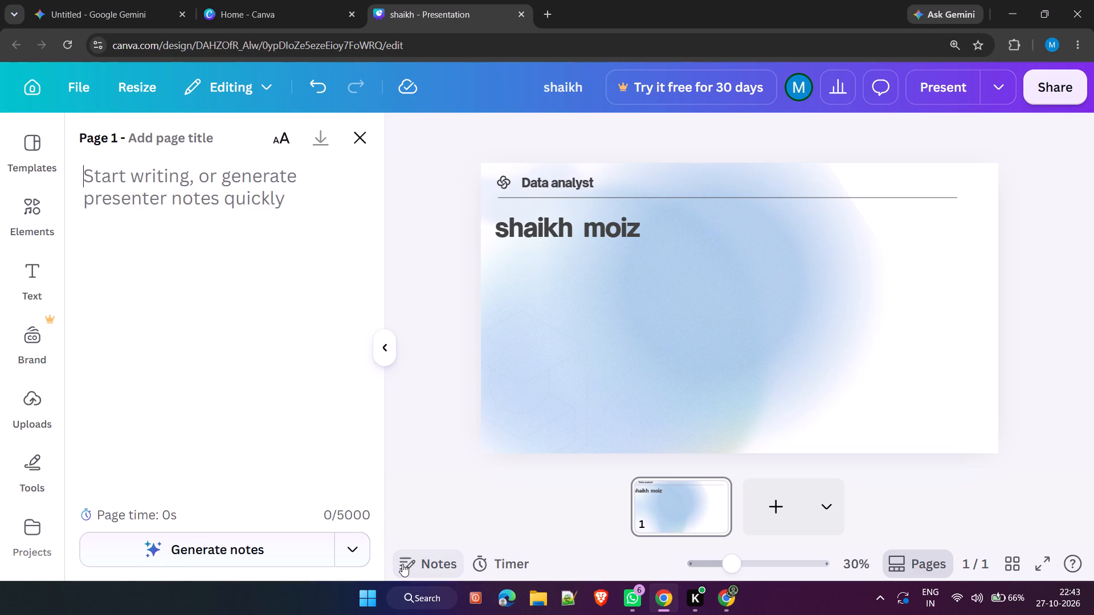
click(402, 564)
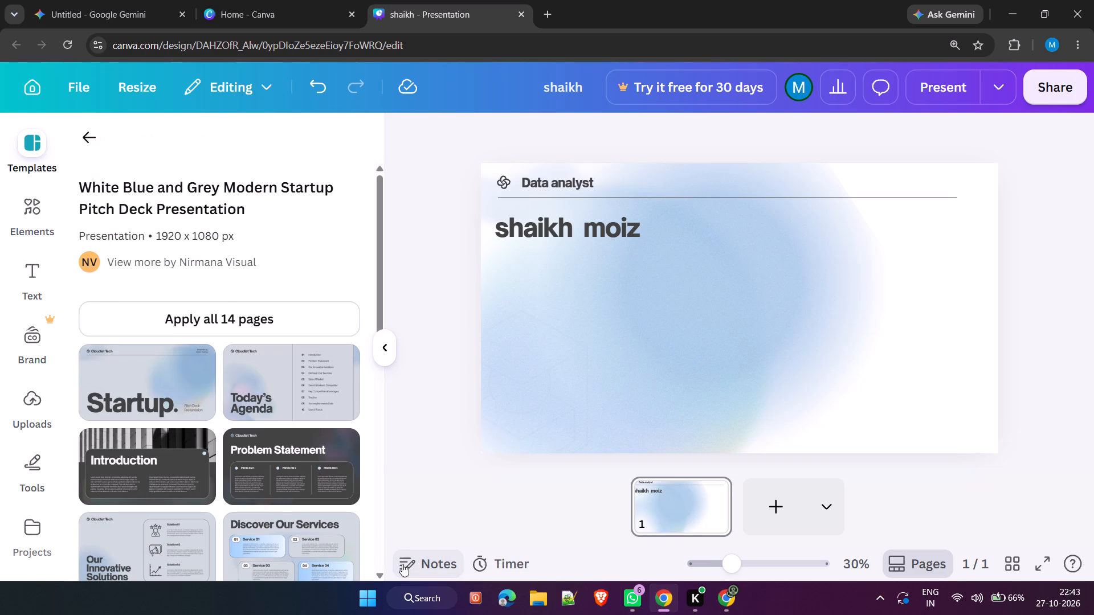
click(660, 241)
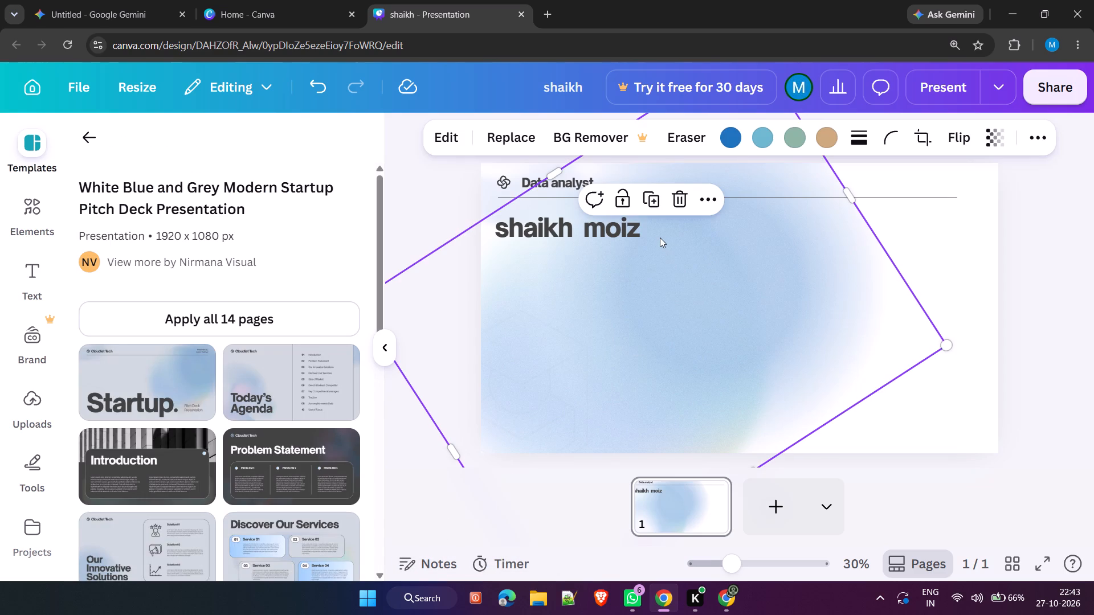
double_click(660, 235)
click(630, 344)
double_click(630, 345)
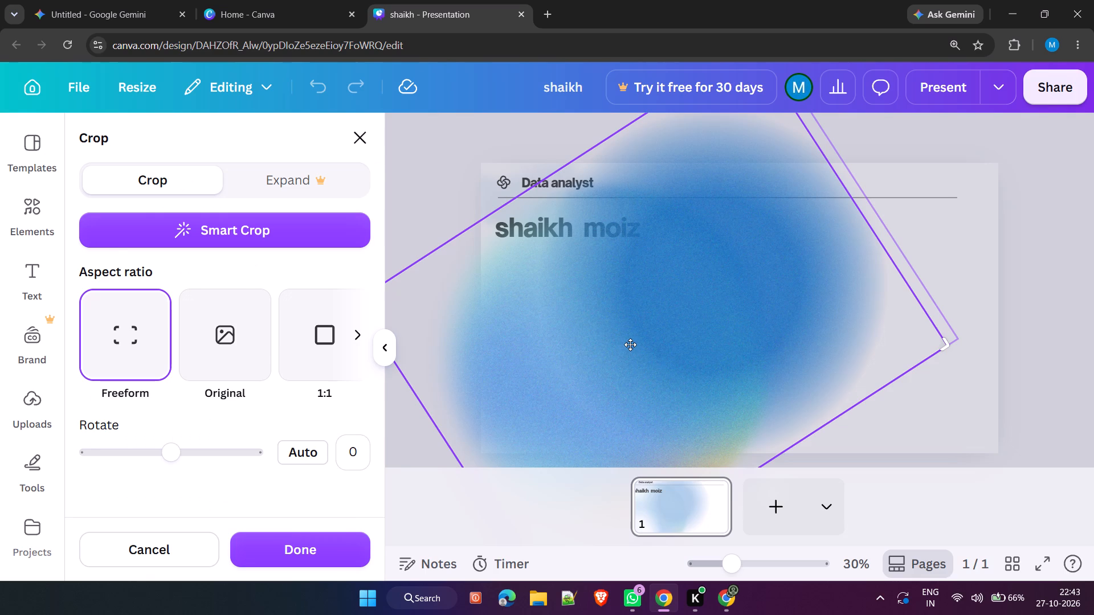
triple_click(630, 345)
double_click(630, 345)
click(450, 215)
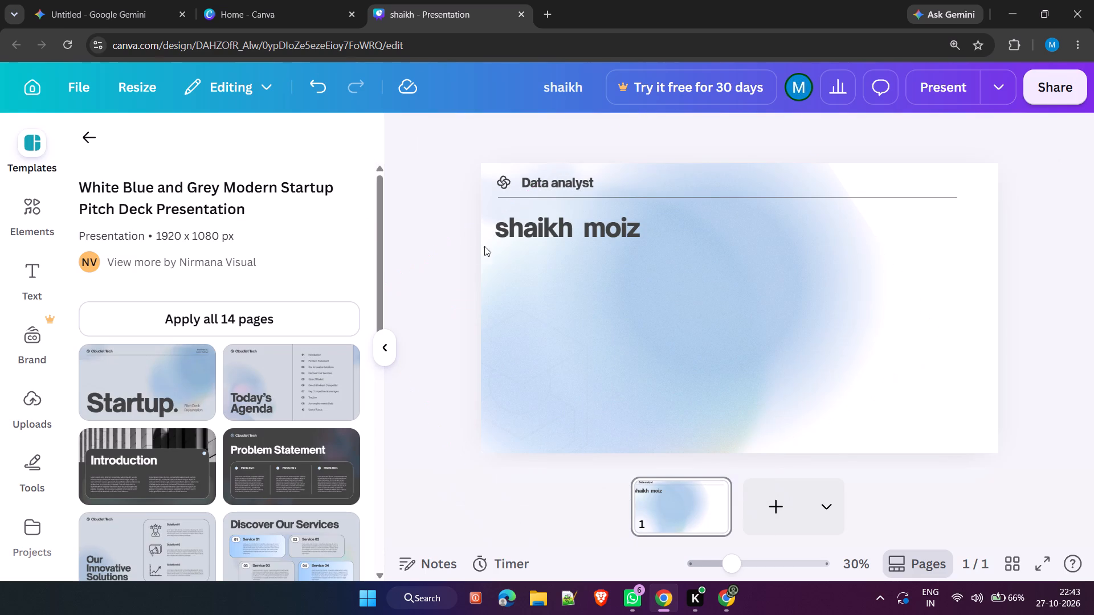
Remove the faint graphic at the slide's lower-left corner by moving it completely off the page.
double_click(539, 404)
drag(539, 404, 556, 395)
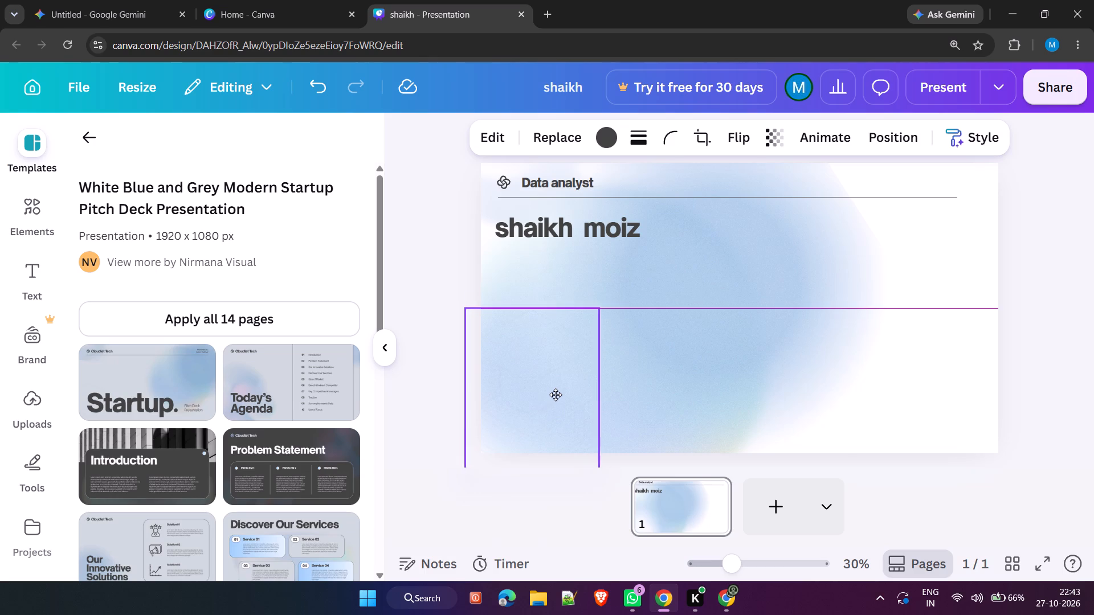
drag(556, 395, 573, 375)
click(432, 387)
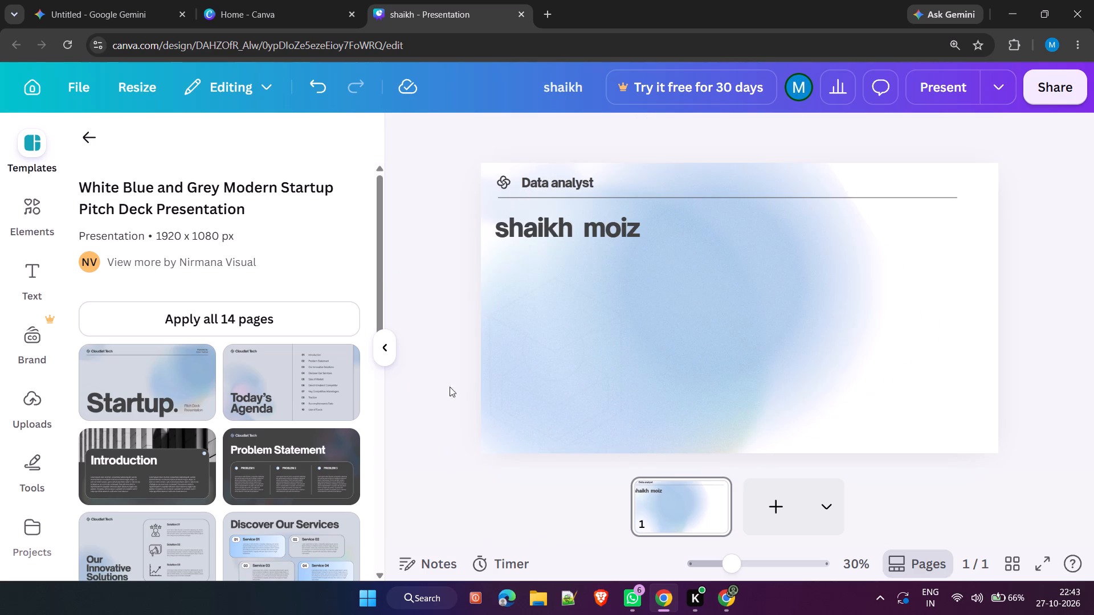
drag(530, 379, 305, 491)
Widen the "Data analyst" heading's text box slightly from its right edge.
drag(727, 564, 724, 568)
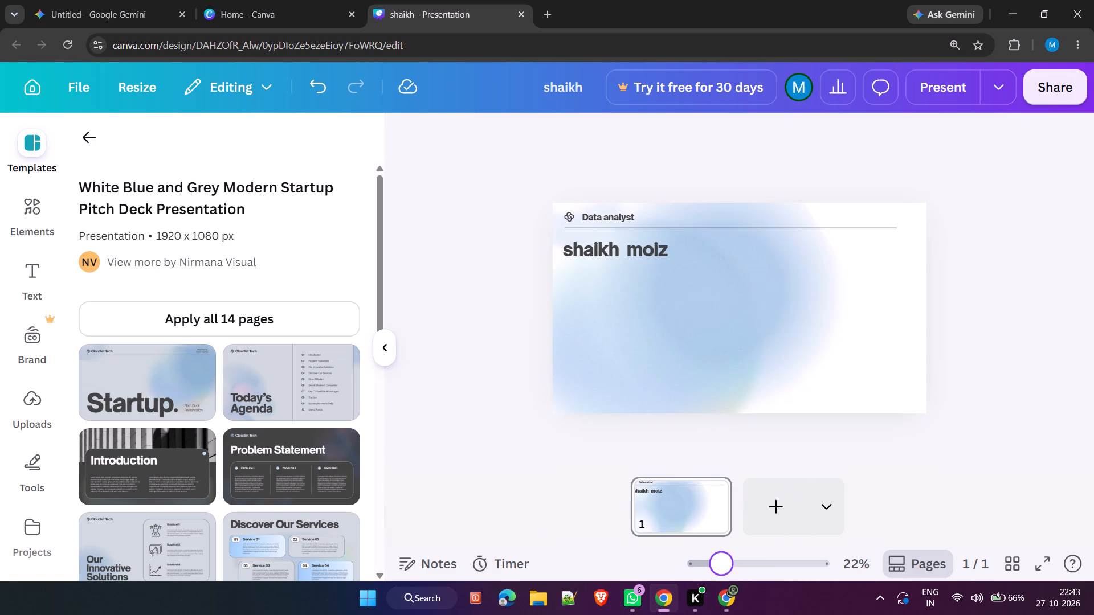
drag(724, 568, 736, 572)
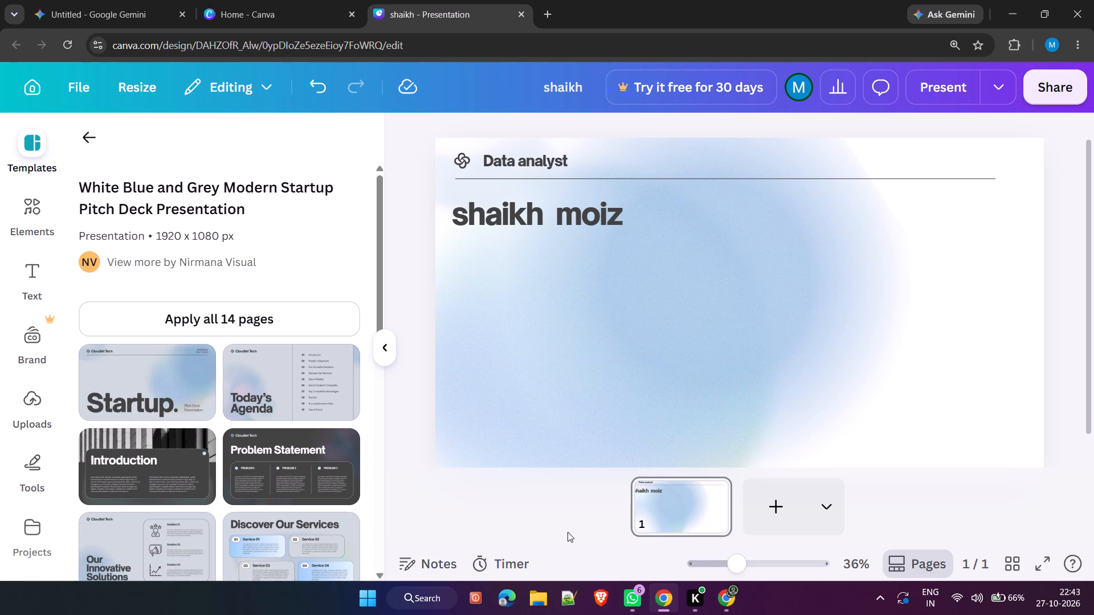
click(566, 527)
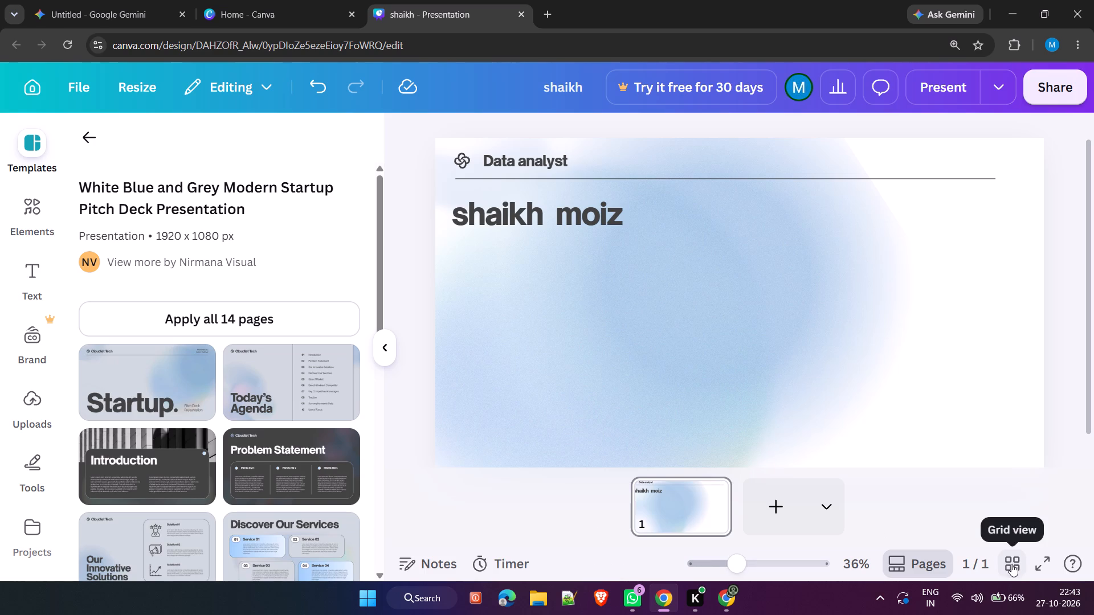
click(970, 215)
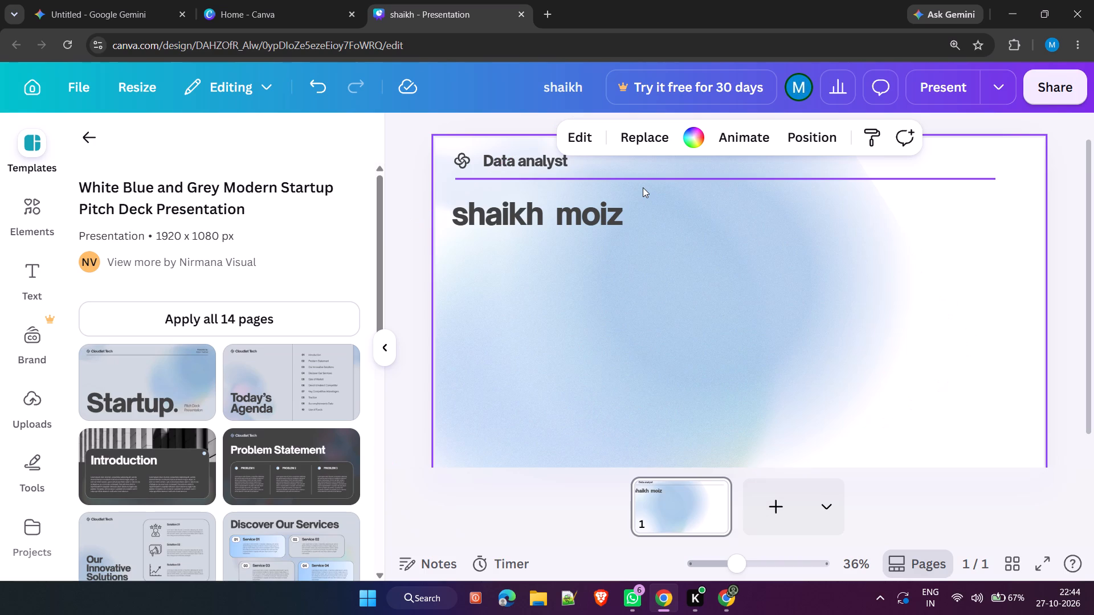
click(553, 158)
drag(586, 158, 607, 163)
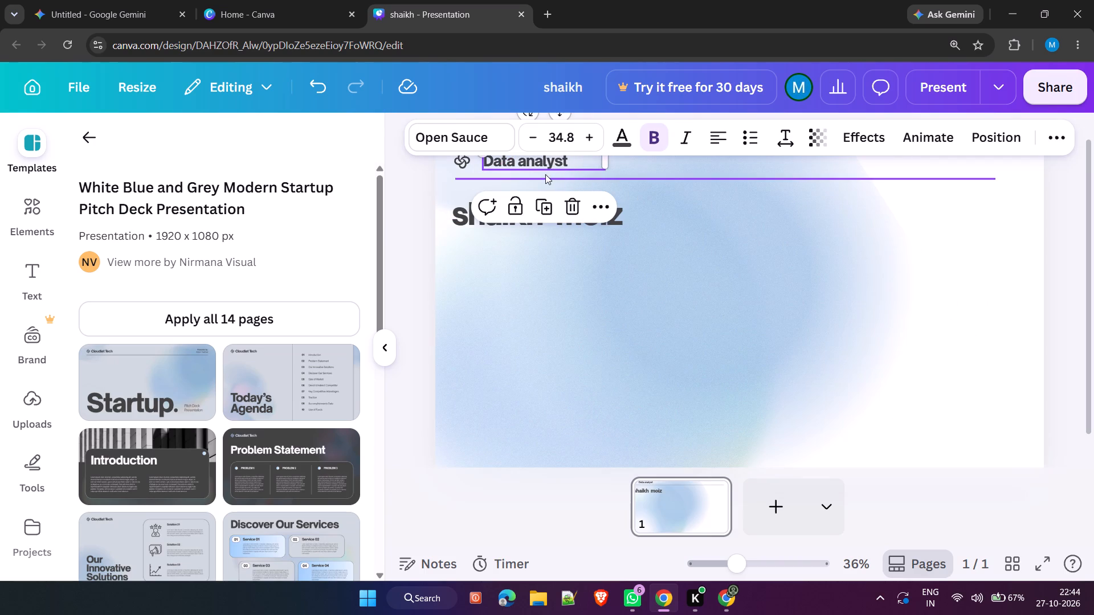
click(569, 161)
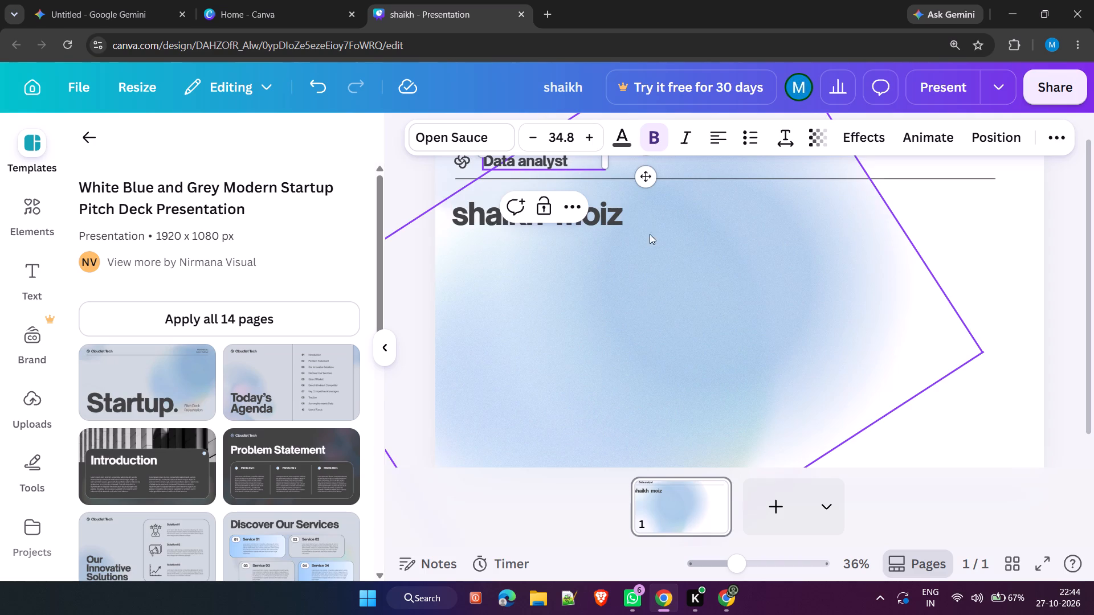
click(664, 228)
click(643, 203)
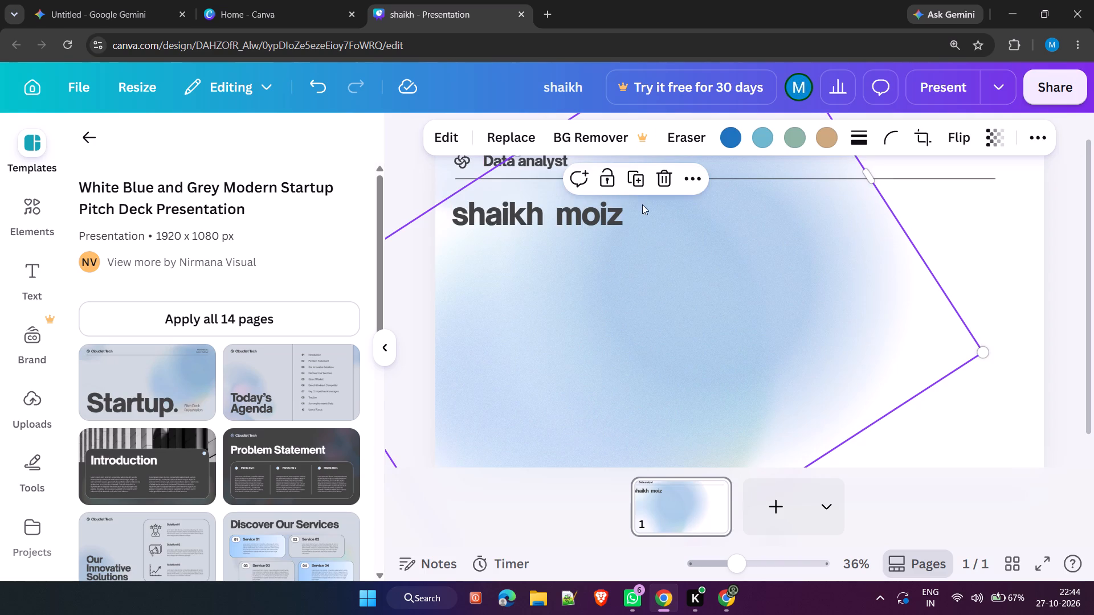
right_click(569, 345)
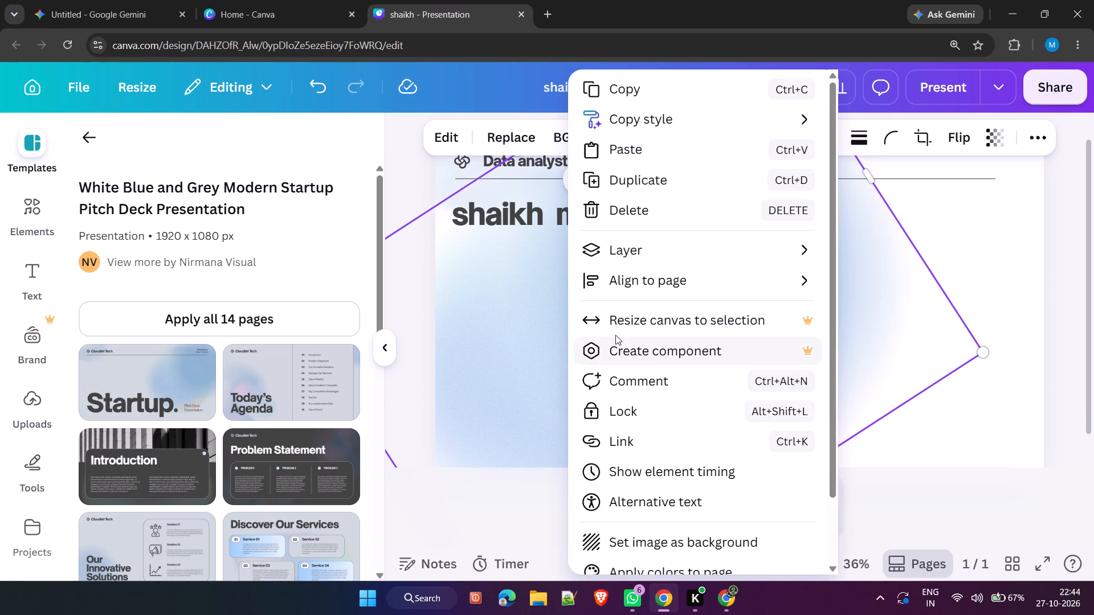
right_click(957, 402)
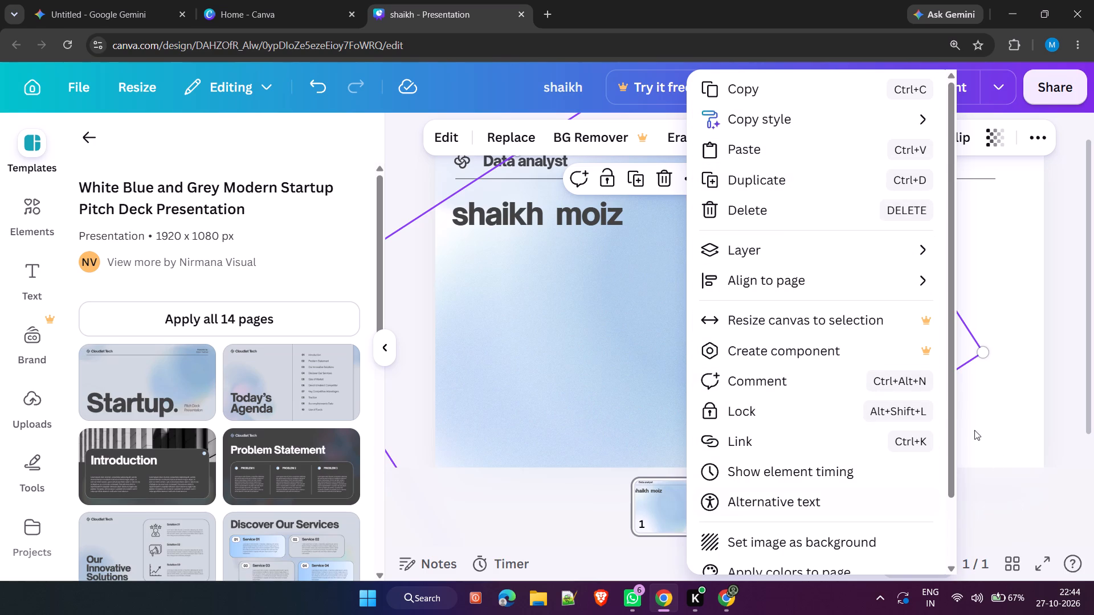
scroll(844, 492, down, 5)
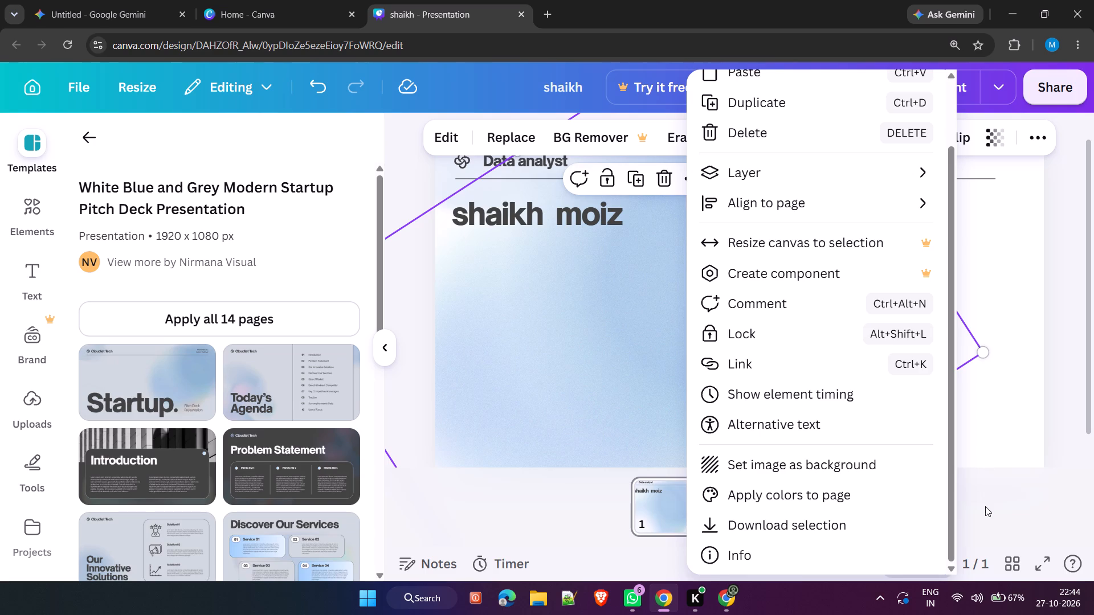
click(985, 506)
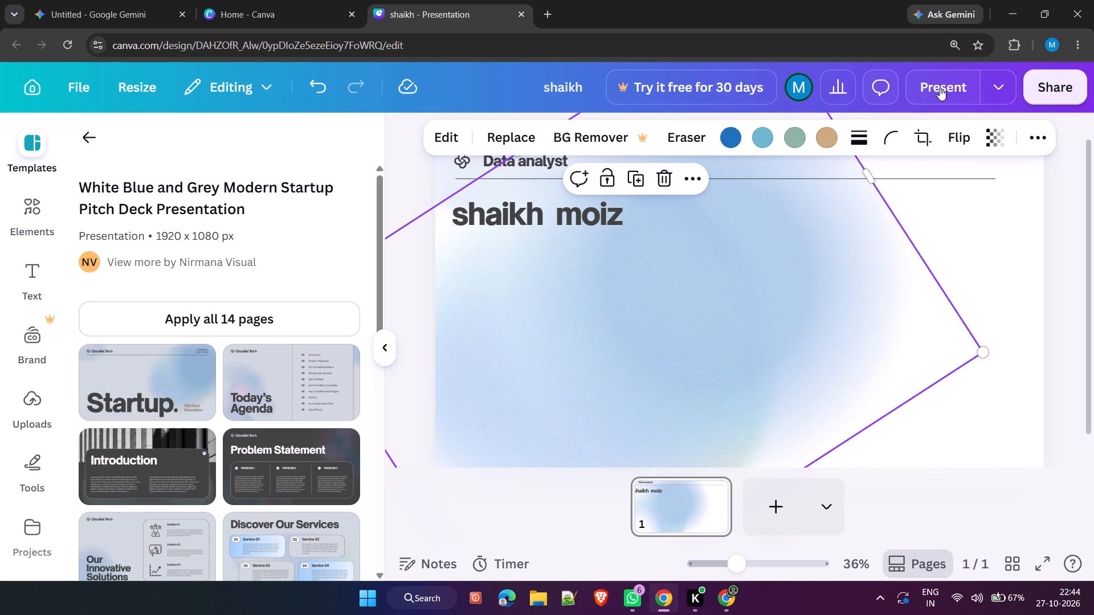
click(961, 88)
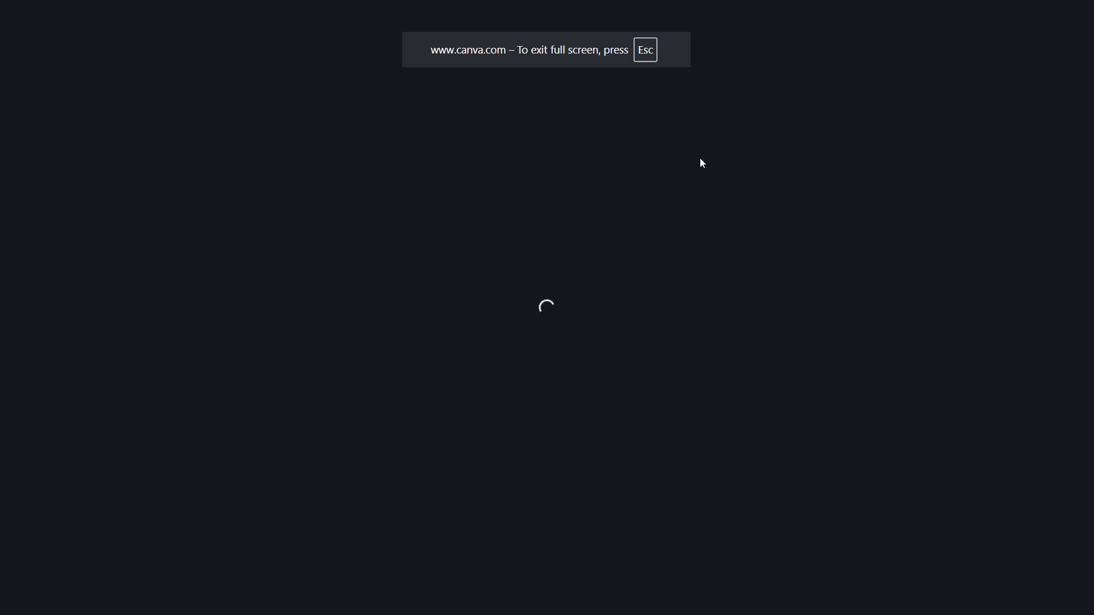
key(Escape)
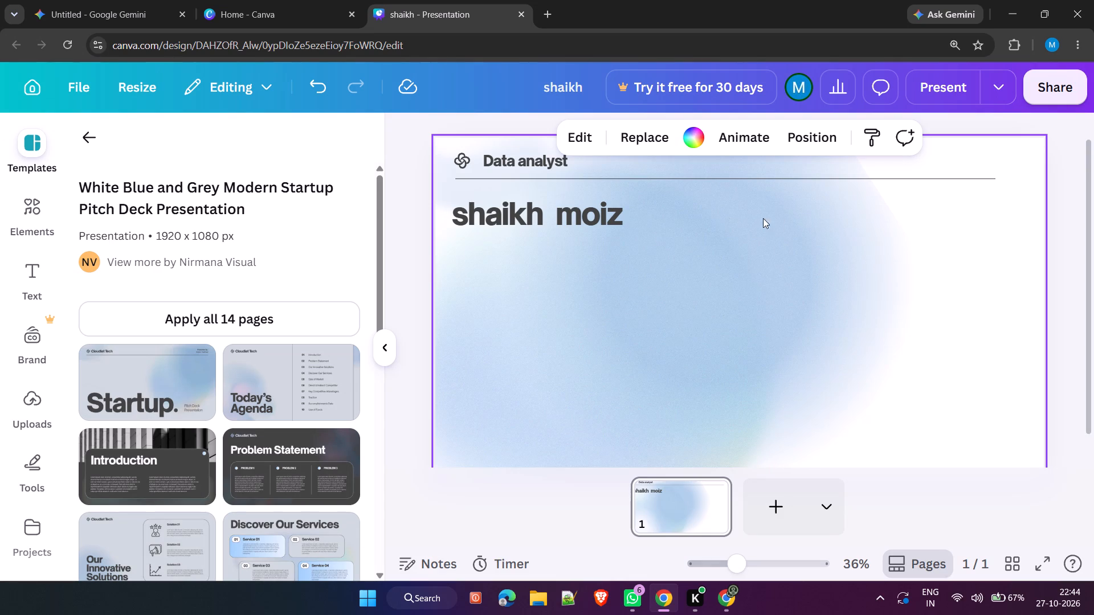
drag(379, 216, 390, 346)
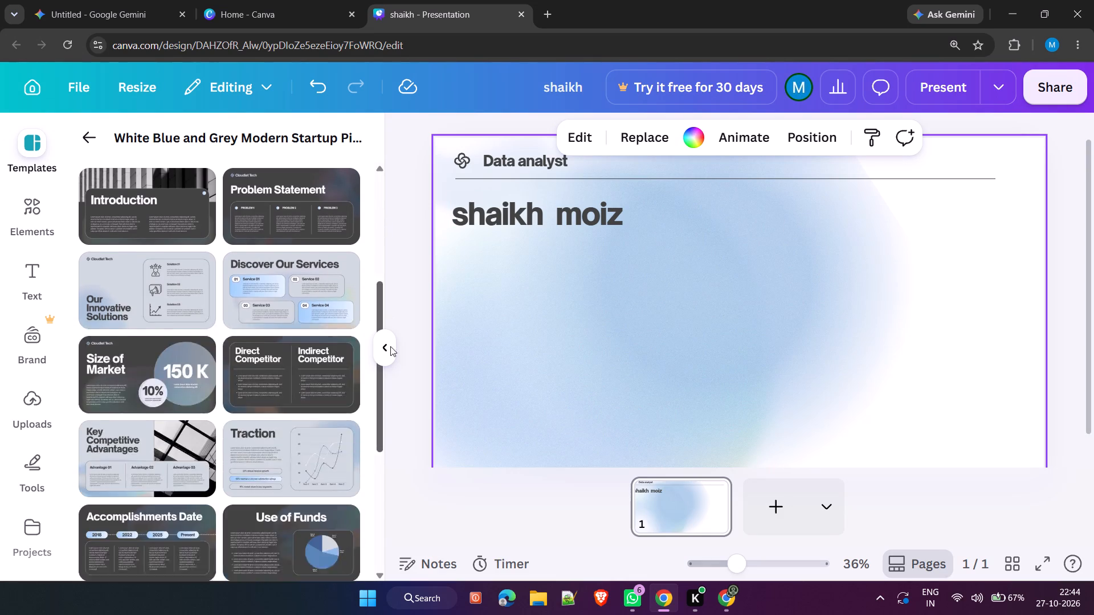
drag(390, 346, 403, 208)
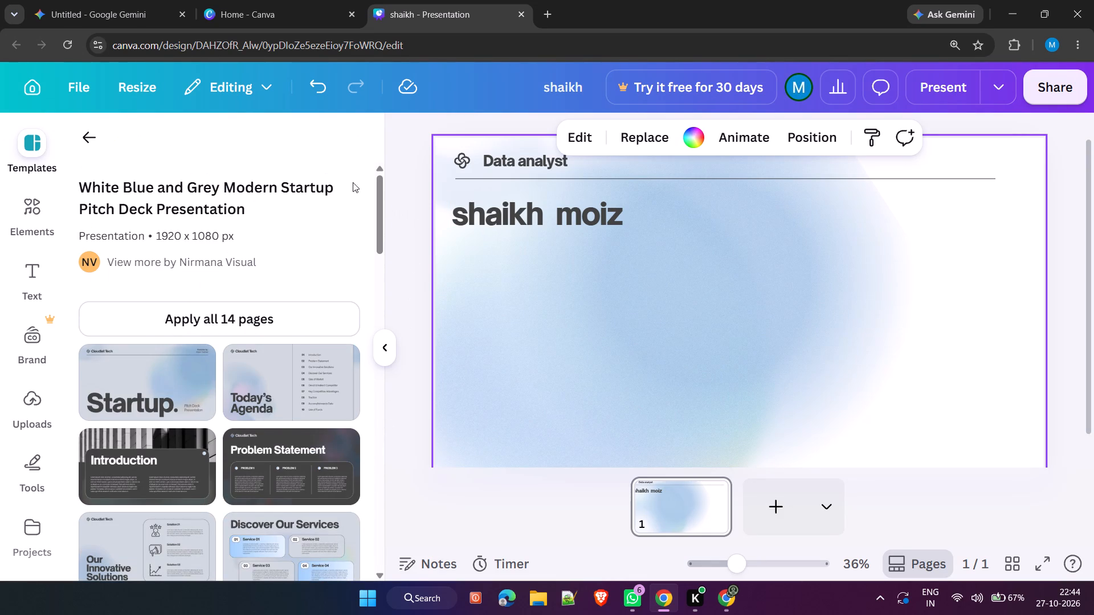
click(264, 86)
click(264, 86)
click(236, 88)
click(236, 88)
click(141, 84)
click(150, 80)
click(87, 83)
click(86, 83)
Add a new text box to the cover slide and replace its placeholder text with "tools".
click(32, 277)
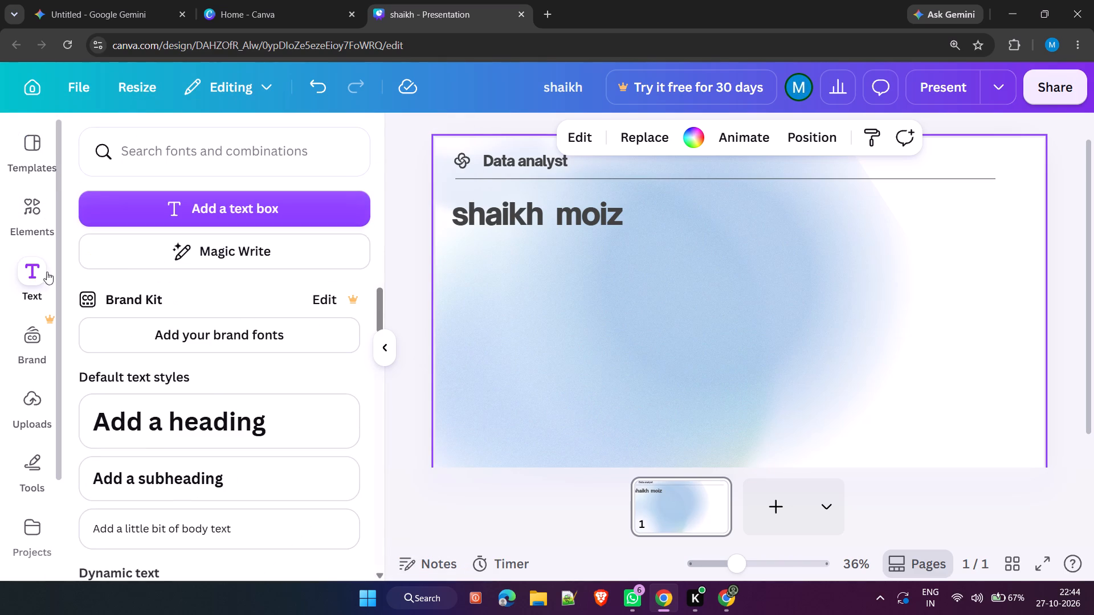
click(209, 200)
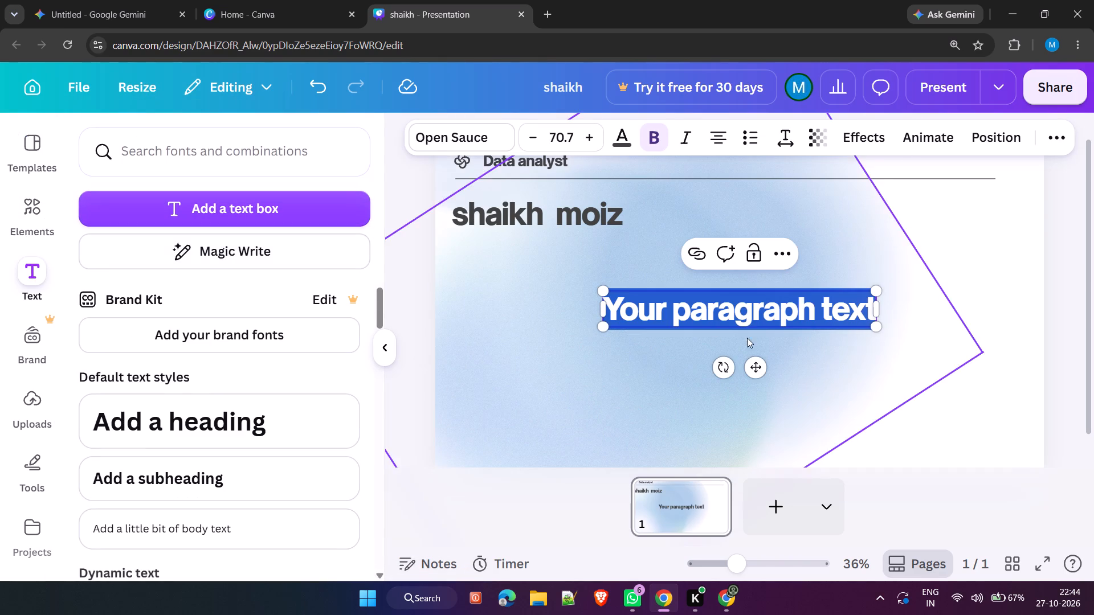
click(798, 308)
drag(840, 306, 867, 306)
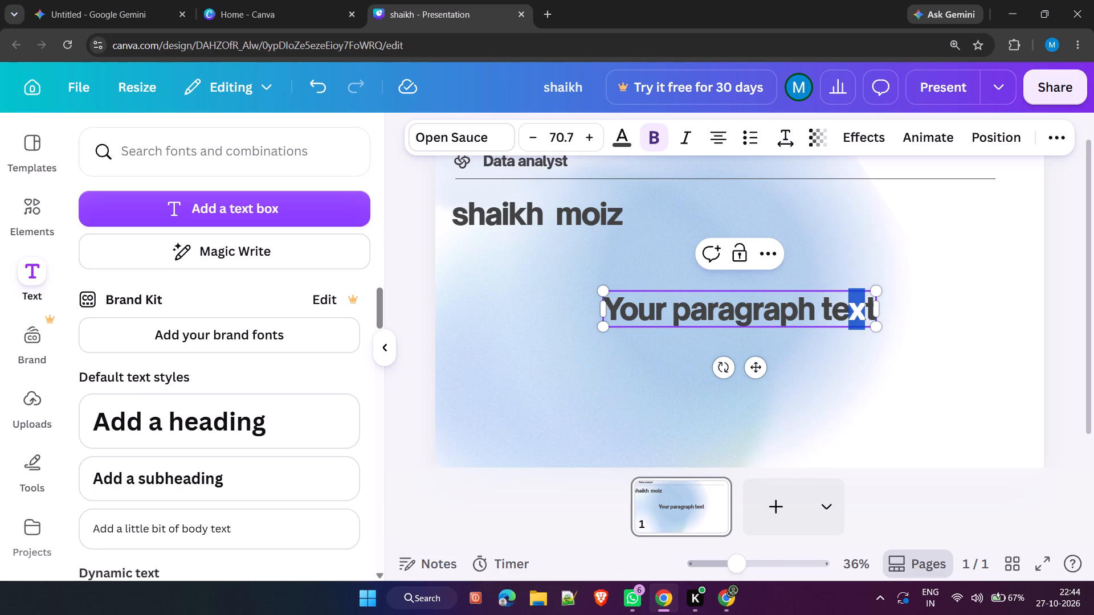
drag(867, 306, 888, 306)
click(859, 315)
drag(862, 315, 869, 314)
key(Right)
key(Right)
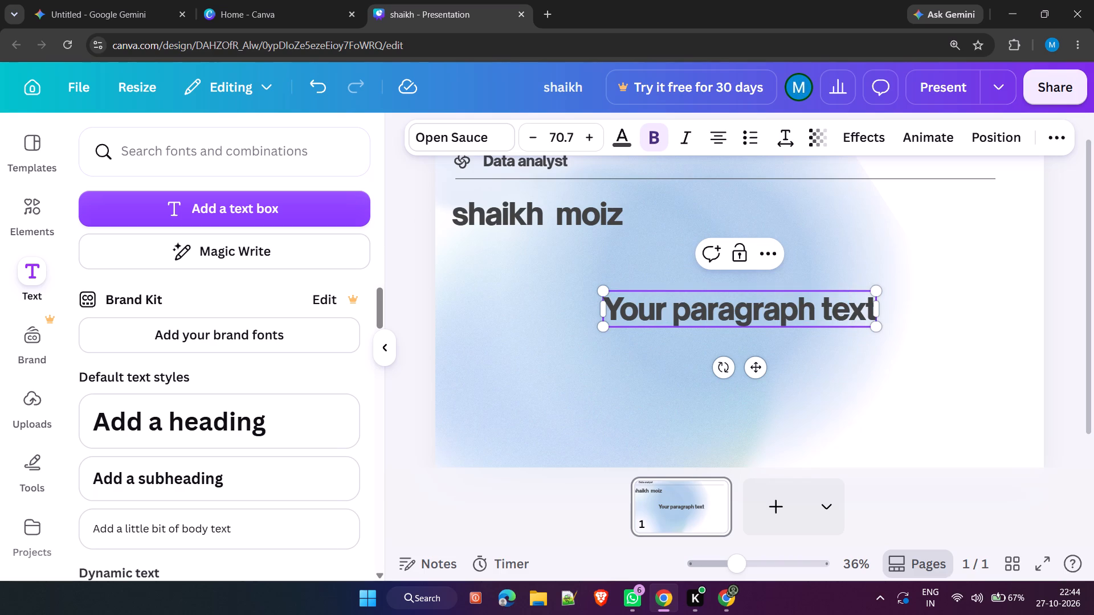
key(Right)
key(Down)
click(859, 315)
key(Right)
key(BackSpace)
key(BackSpace)
key(BackSpace)
key(BackSpace)
key(BackSpace)
key(BackSpace)
key(BackSpace)
key(BackSpace)
key(BackSpace)
key(BackSpace)
key(BackSpace)
key(BackSpace)
key(BackSpace)
key(BackSpace)
key(BackSpace)
key(BackSpace)
key(BackSpace)
key(BackSpace)
key(BackSpace)
key(BackSpace)
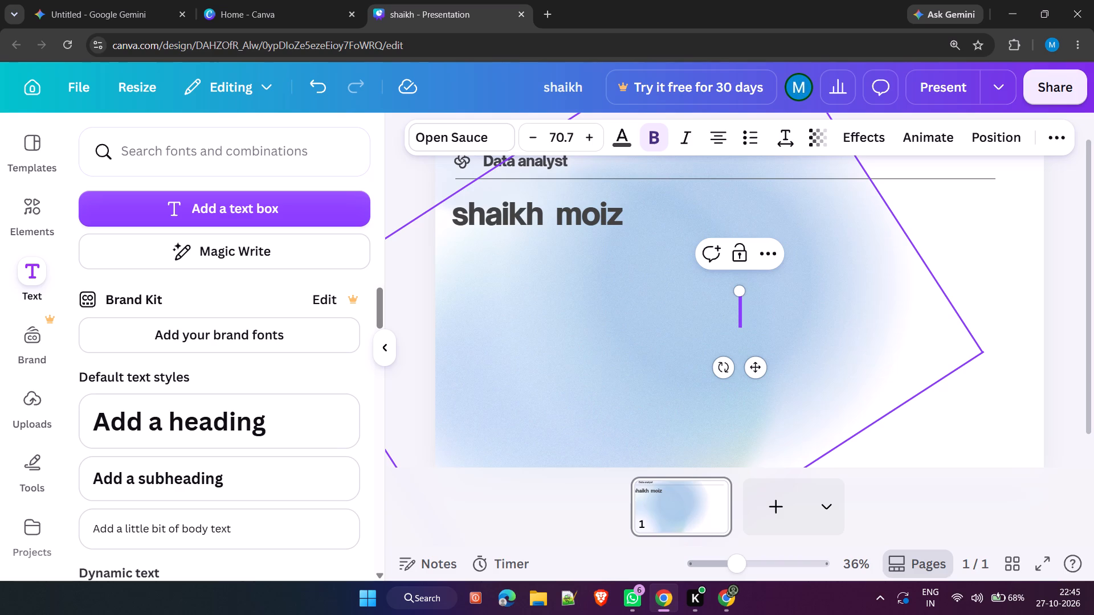
text(tools)
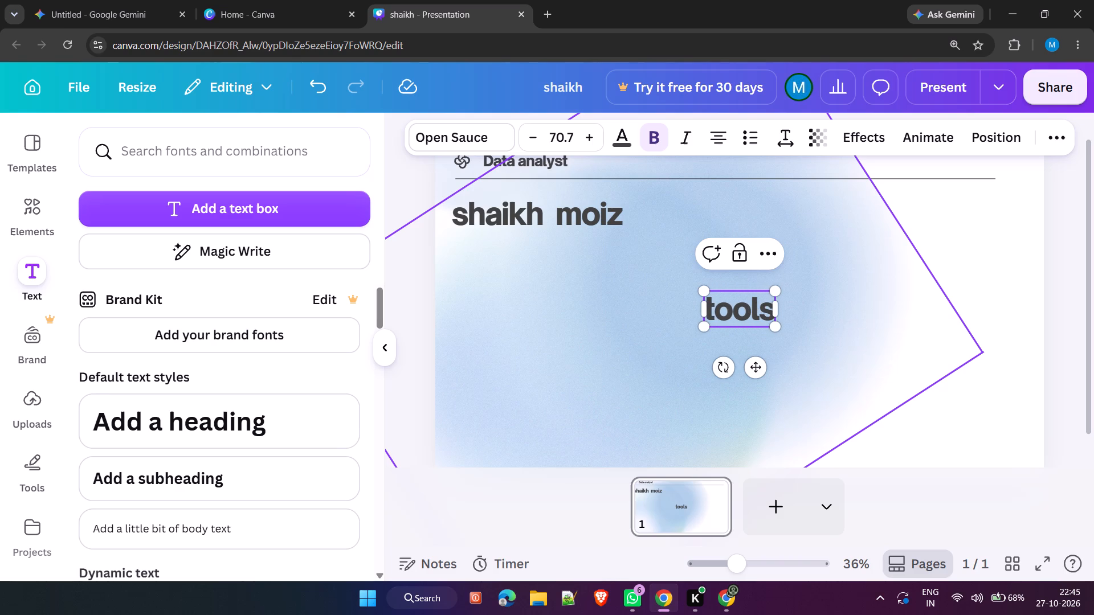
Capitalize the first letter of the new text so it reads "Tools" on a single line.
key(Left)
key(Left)
key(Left)
key(Left)
key(BackSpace)
key(shift+t)
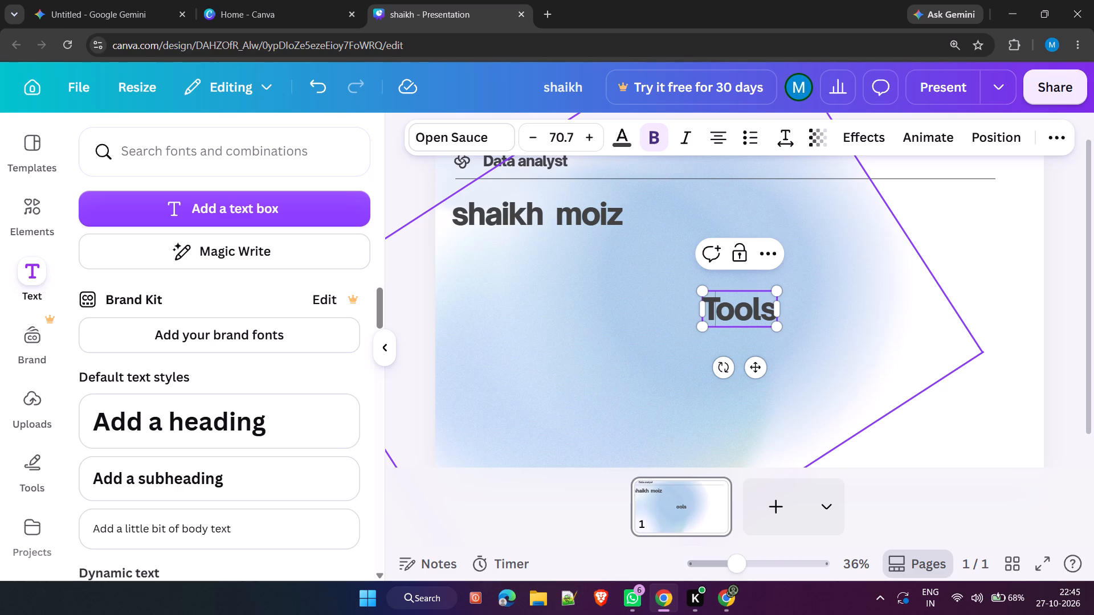
key(Return)
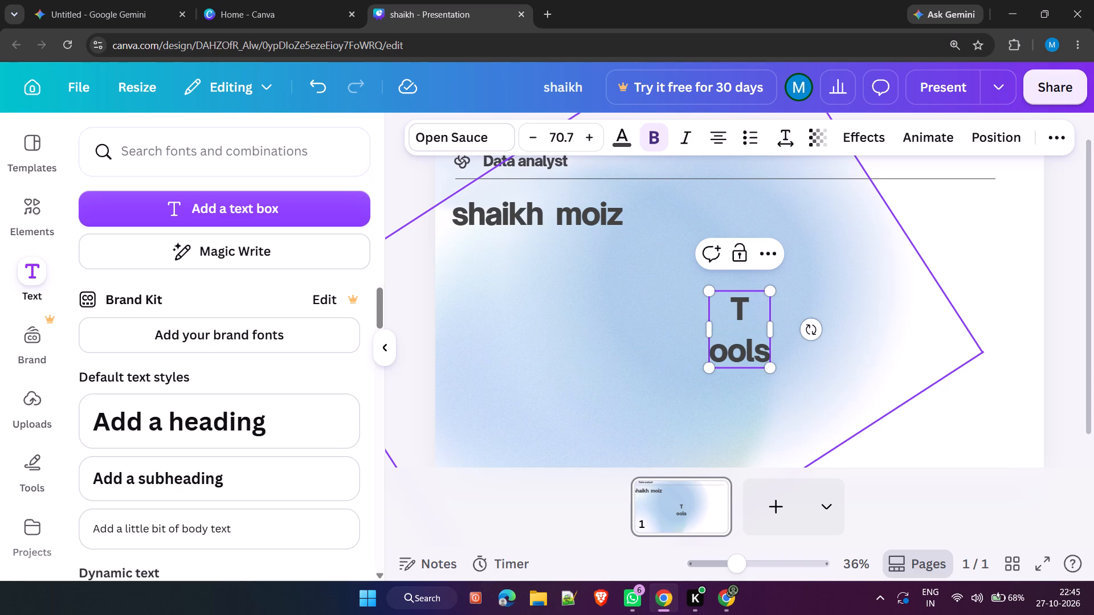
key(BackSpace)
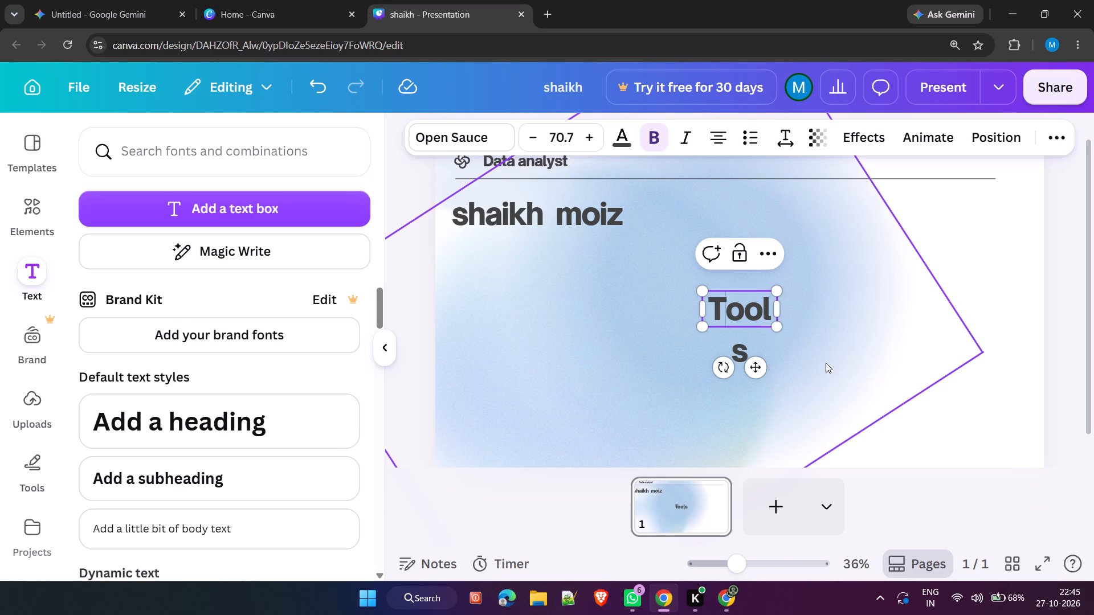
click(766, 310)
click(742, 311)
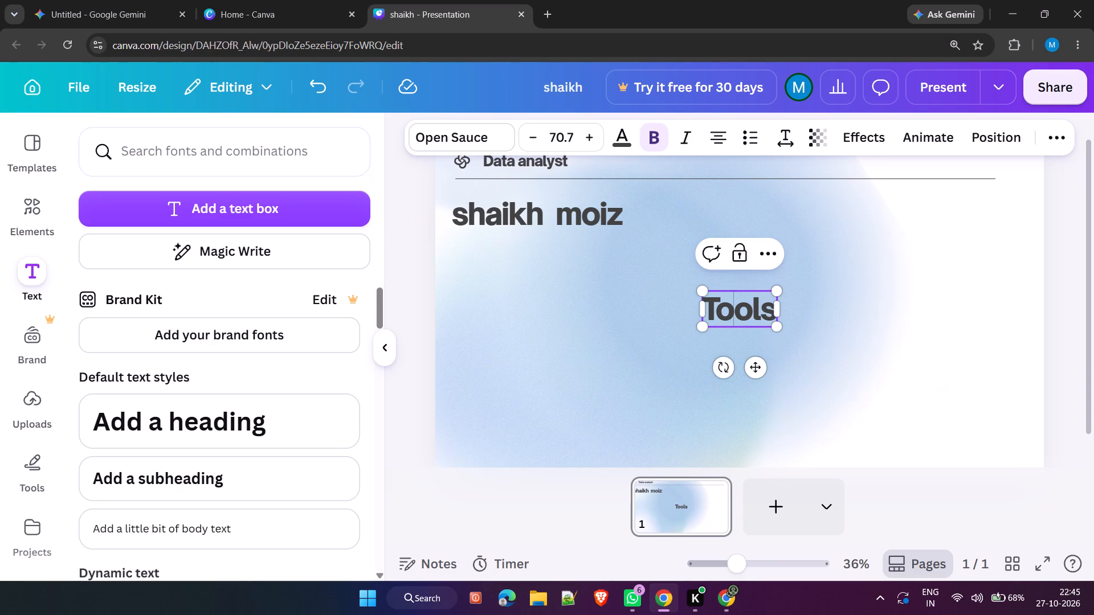
click(811, 360)
Place the "Tools" text below the name title and nudge the title slightly right so their left edges line up.
drag(746, 304, 548, 299)
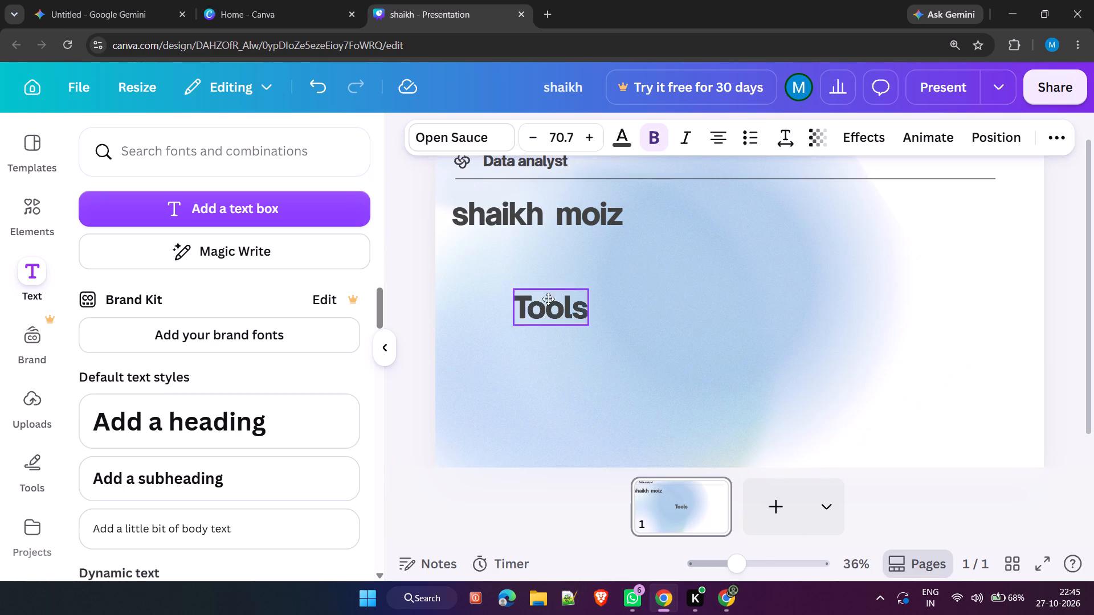
drag(548, 299, 499, 293)
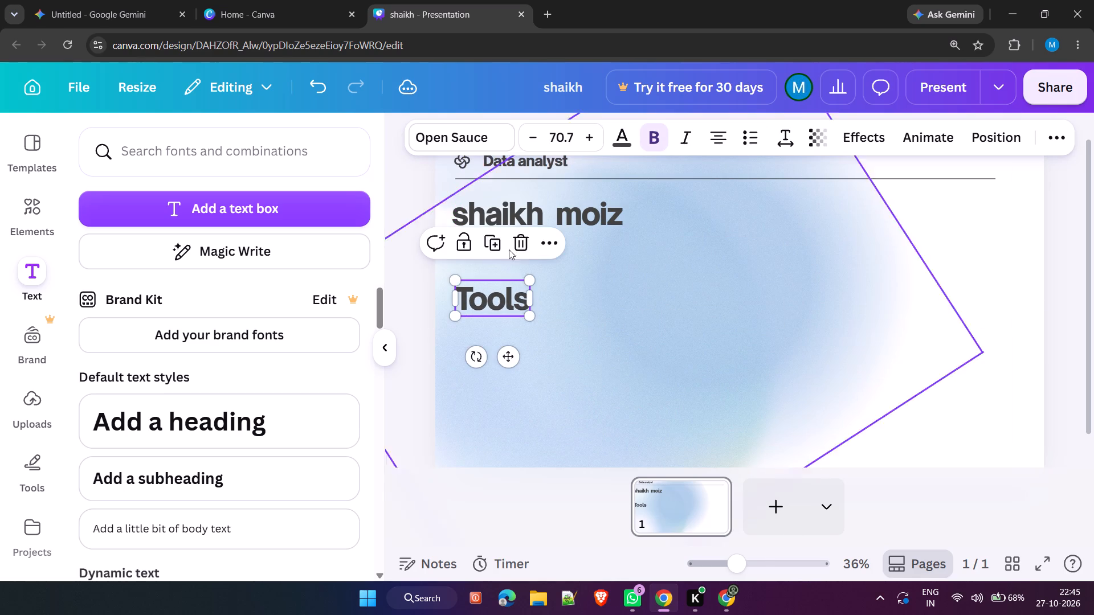
drag(518, 209, 524, 208)
click(525, 298)
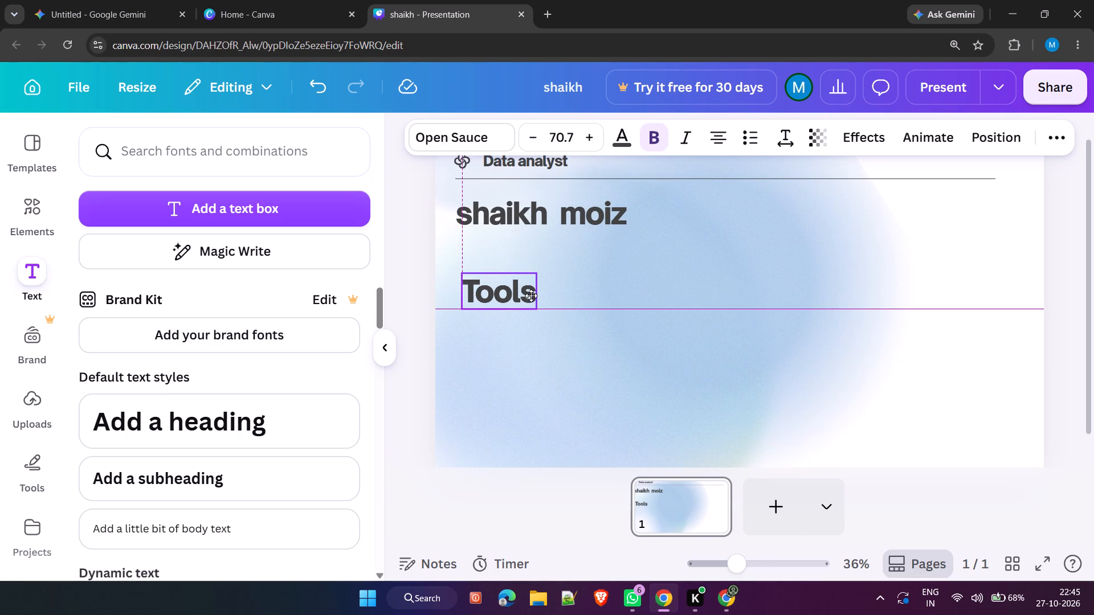
click(570, 303)
click(539, 288)
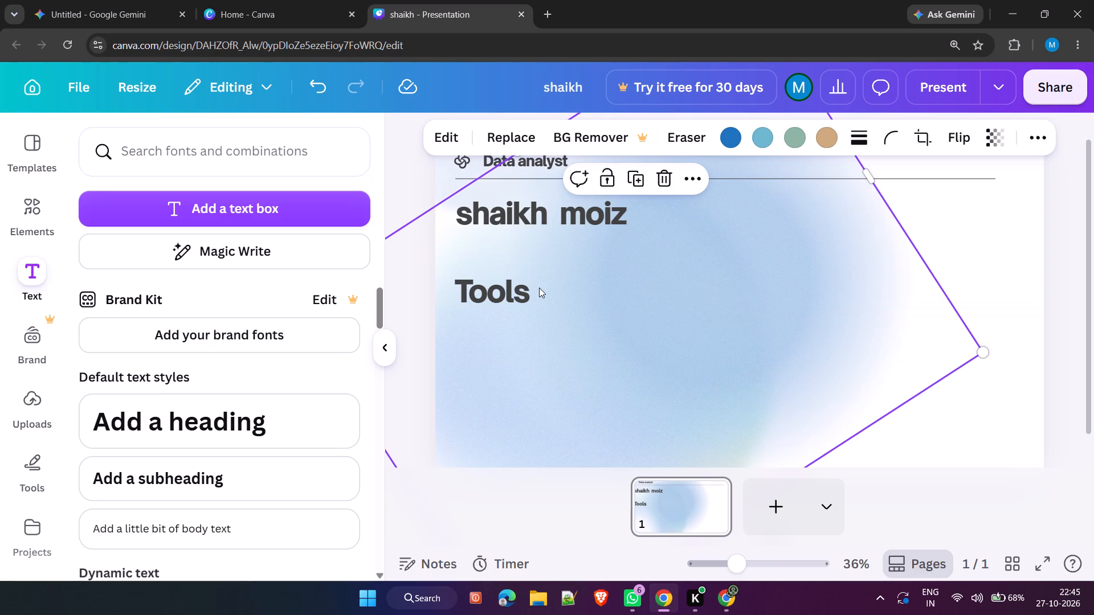
Extend the "Tools" text to read "Tools :" with a space before and after the colon, and start an empty line below it.
click(510, 294)
click(517, 293)
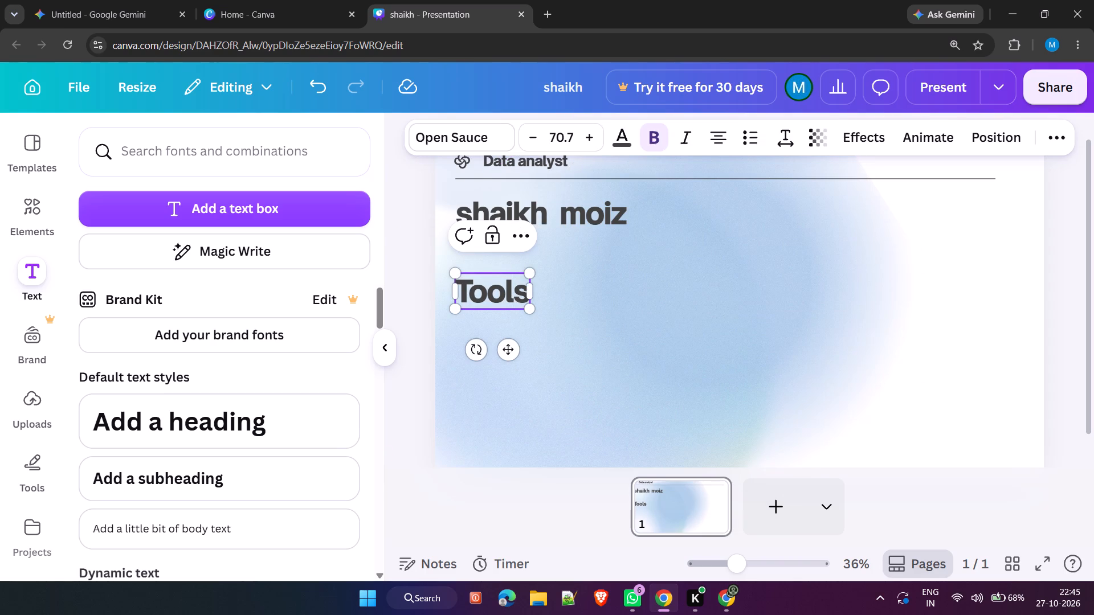
key(Right)
click(582, 334)
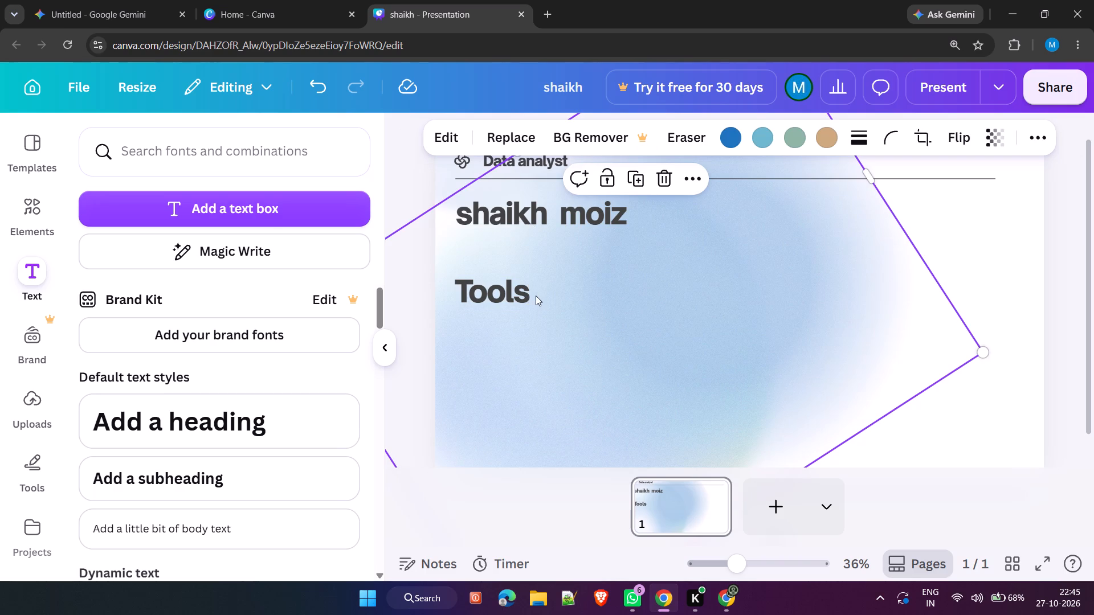
click(526, 298)
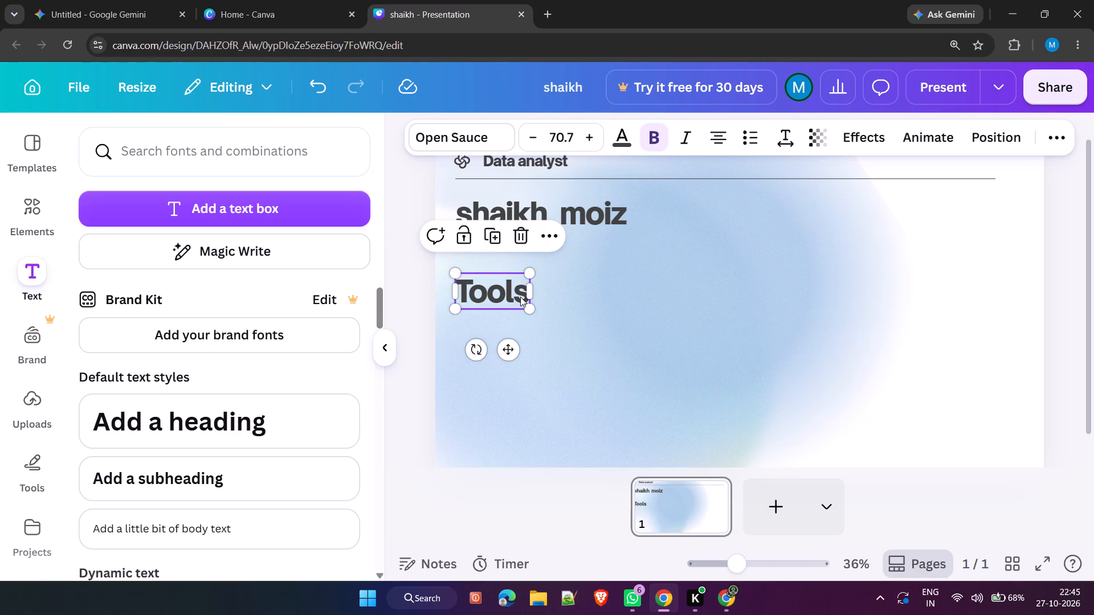
click(520, 297)
key(Right)
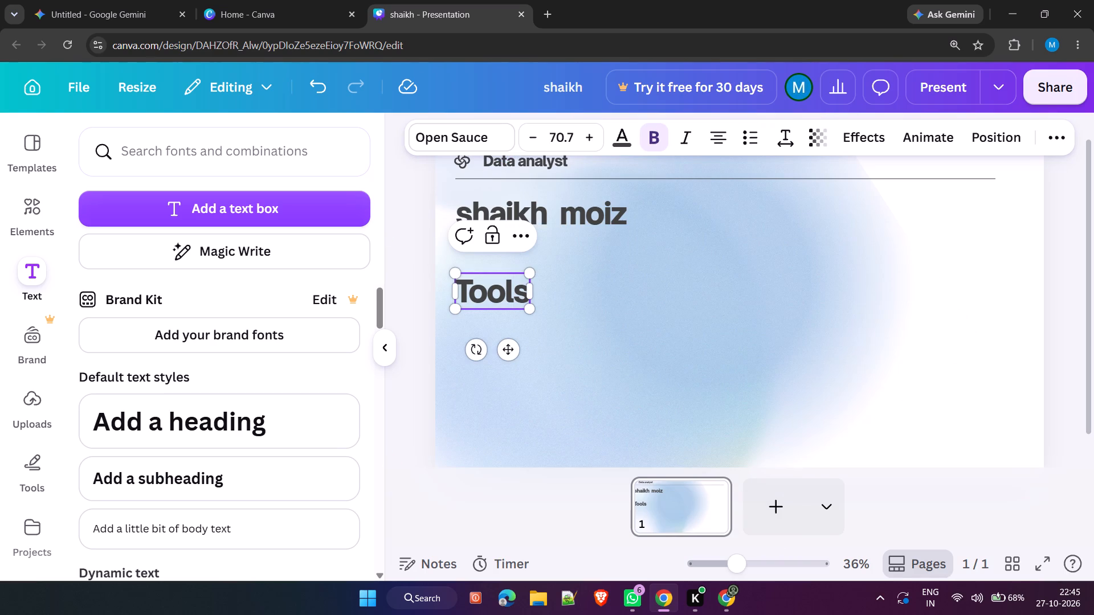
key(shift+colon)
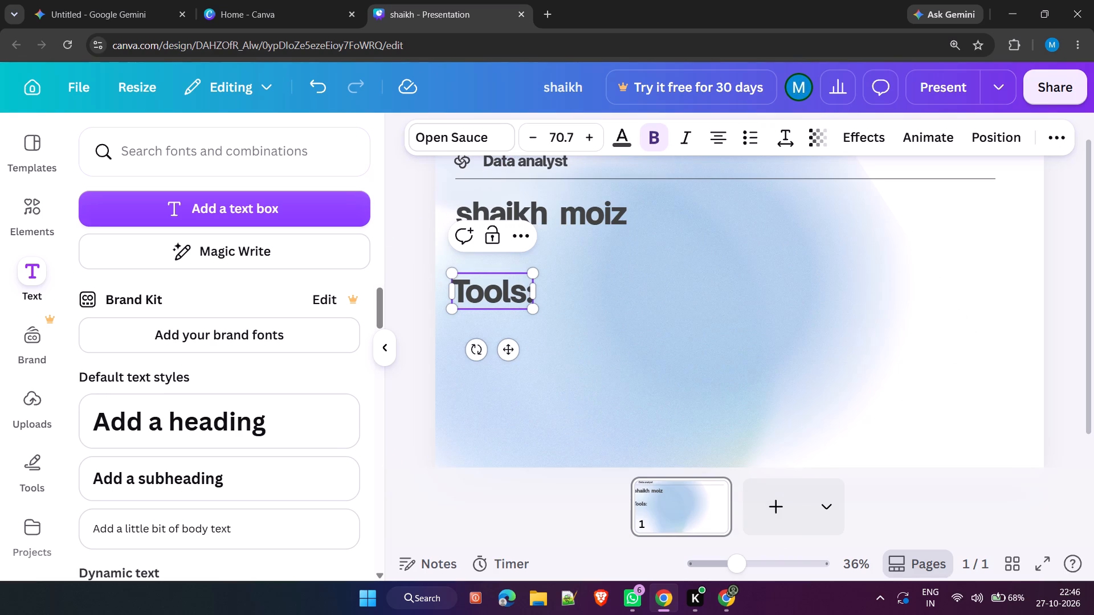
key(Left)
key(space)
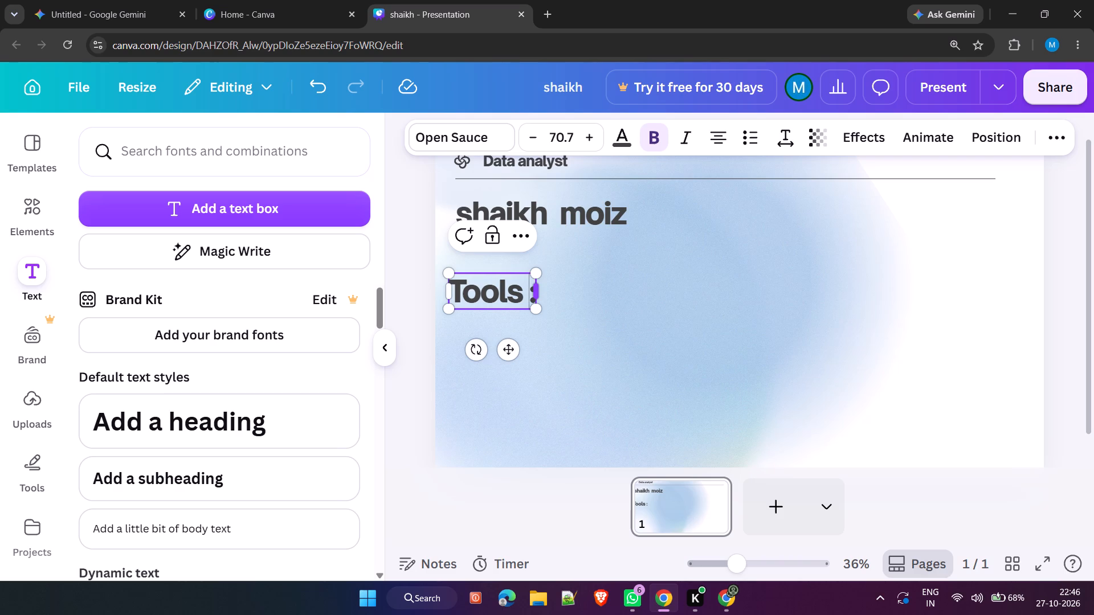
key(Right)
key(space)
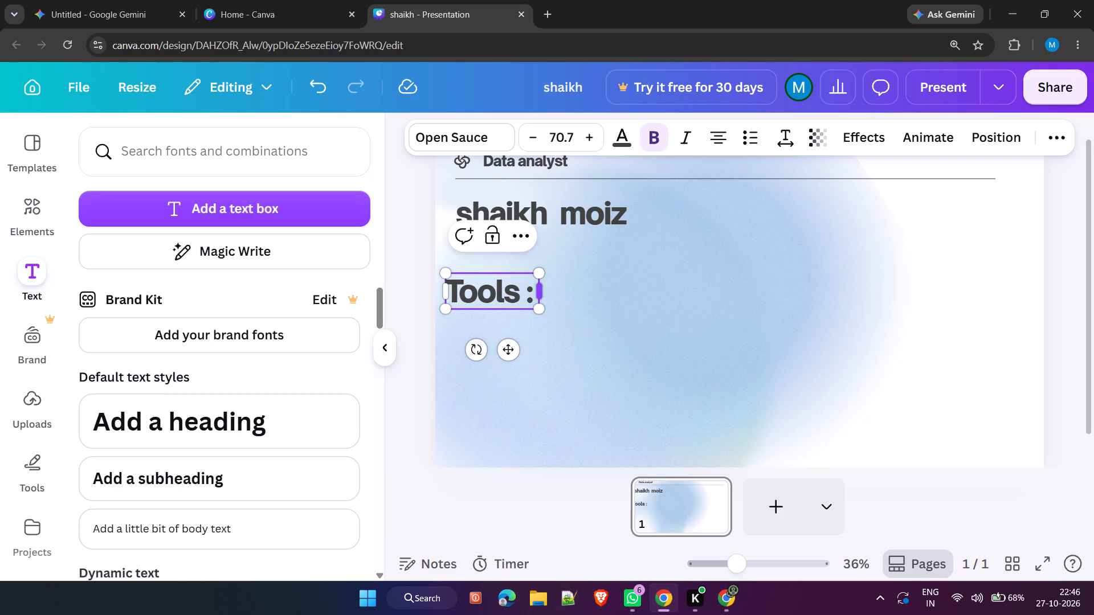
key(Return)
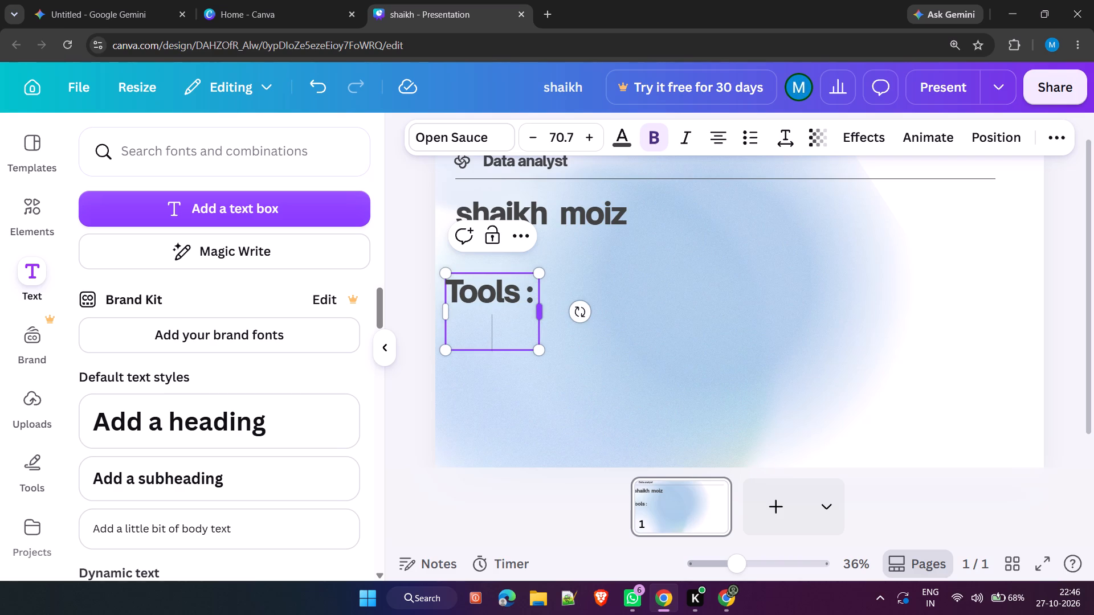
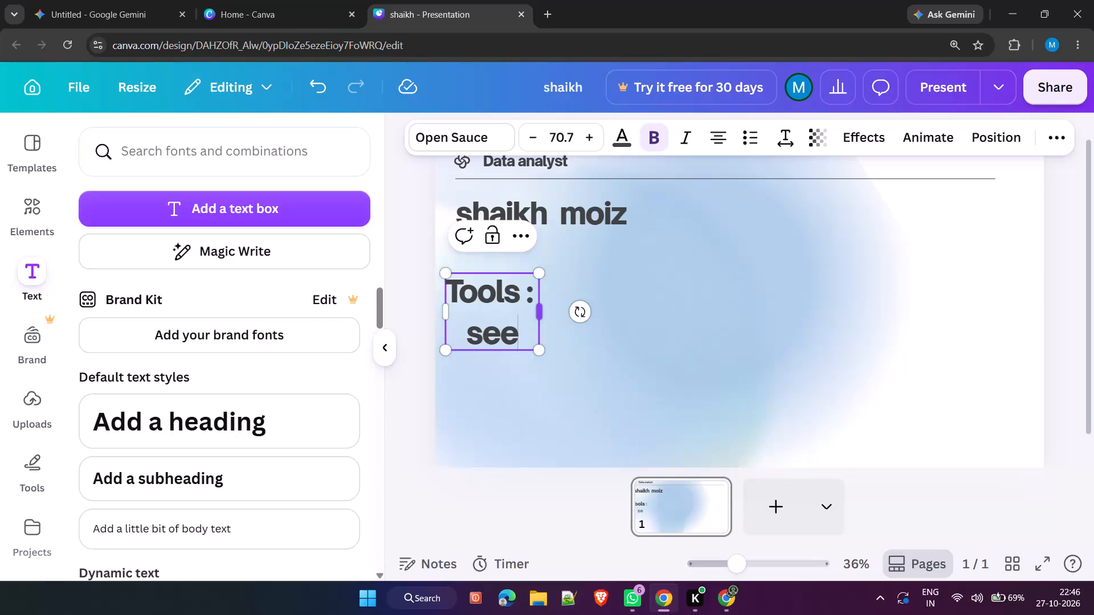
Complete the text below "Tools :" so it reads "seeking an entry -level data analyst".
text(king)
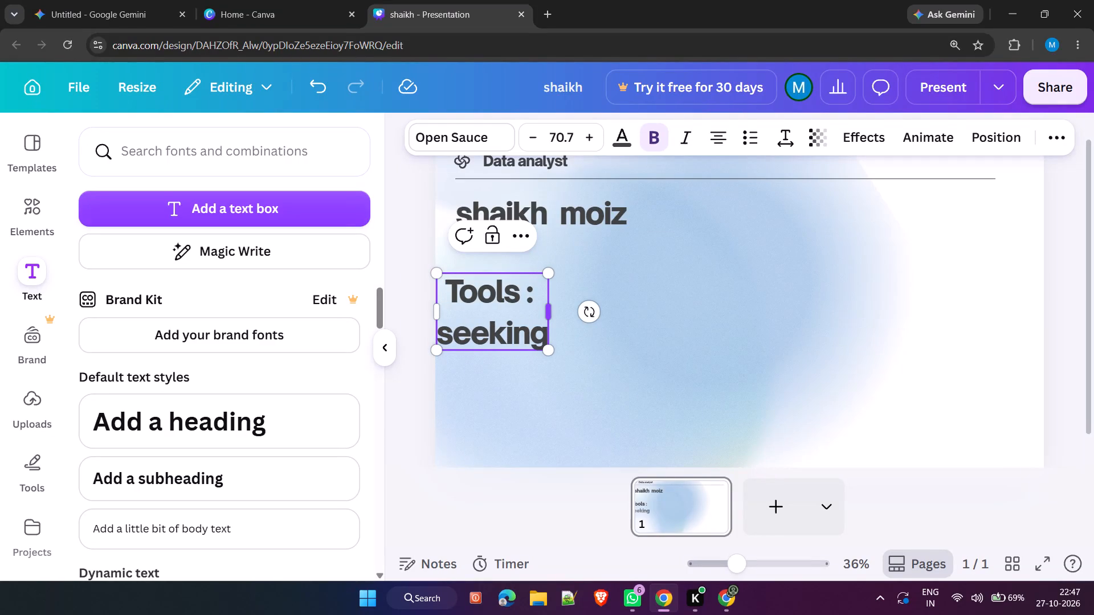
key(space)
text(an entry)
key(space)
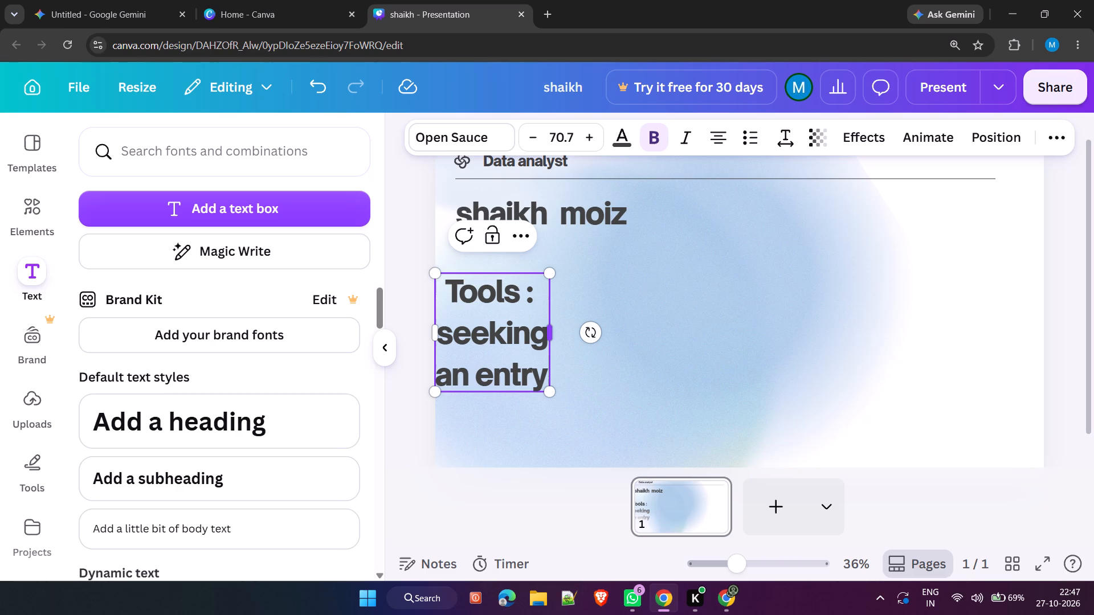
key(minus)
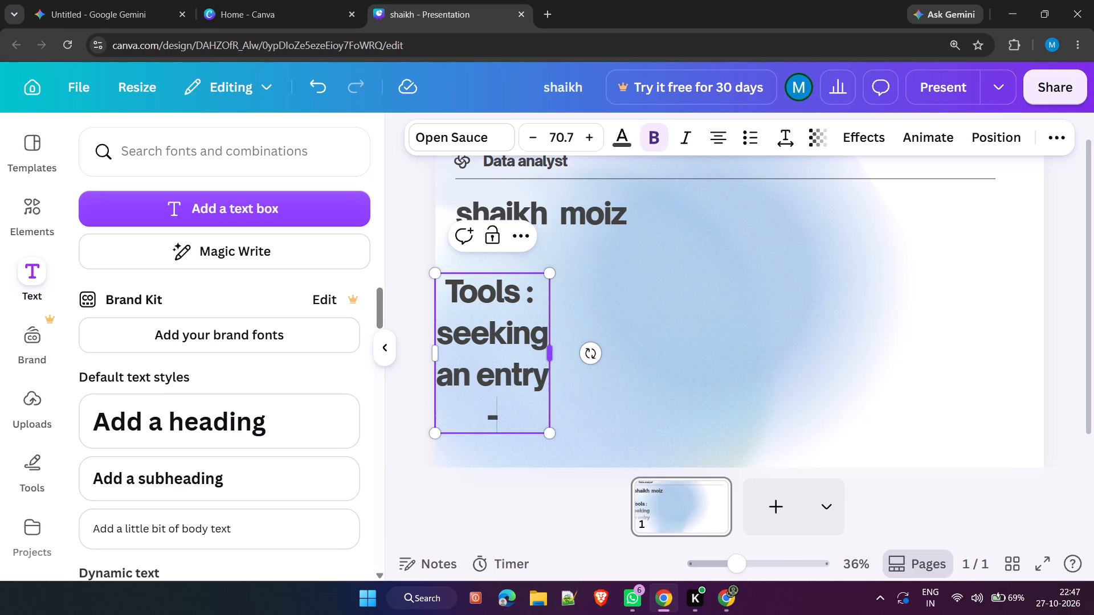
text(level)
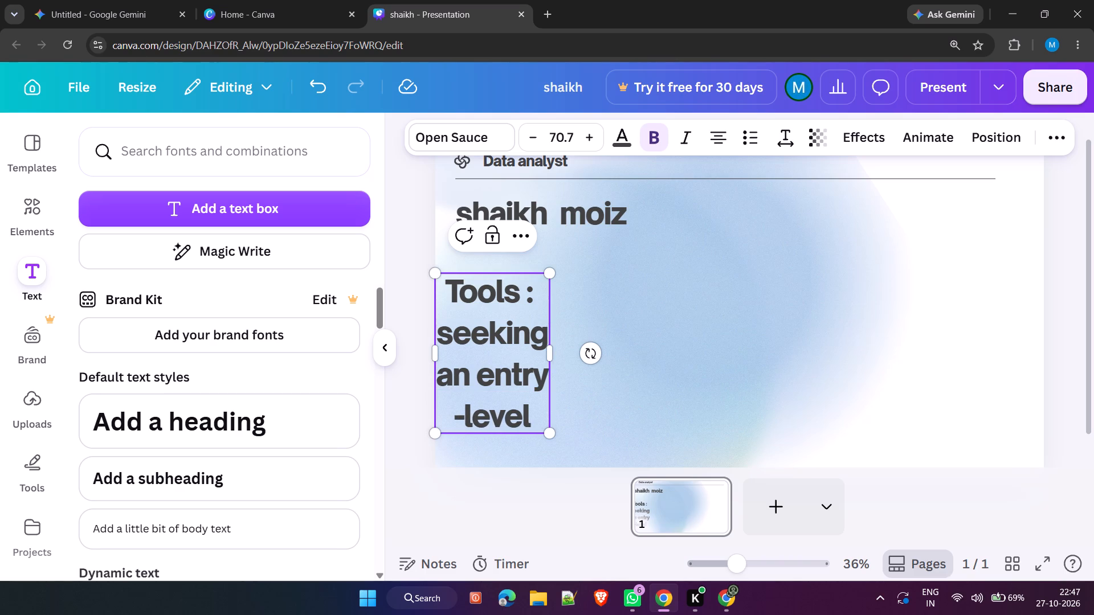
key(d)
key(BackSpace)
key(space)
text(ada)
key(BackSpace)
key(BackSpace)
key(BackSpace)
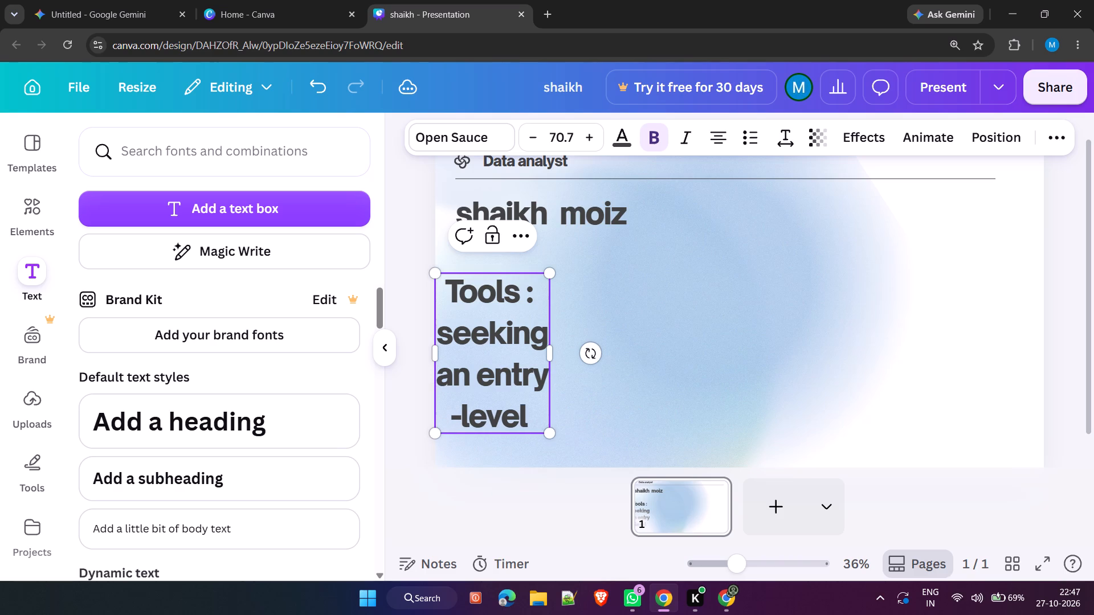
text(data)
key(space)
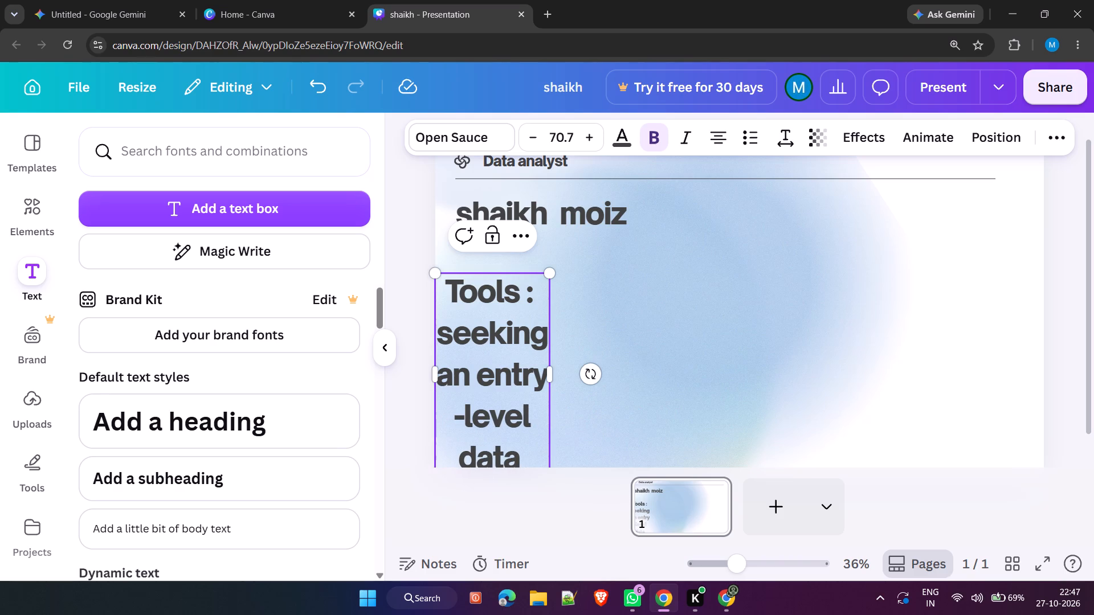
text(analyst)
Widen the "Tools :" text box until "seeking an entry" fits on a single line.
scroll(541, 291, down, 1)
scroll(564, 229, up, 1)
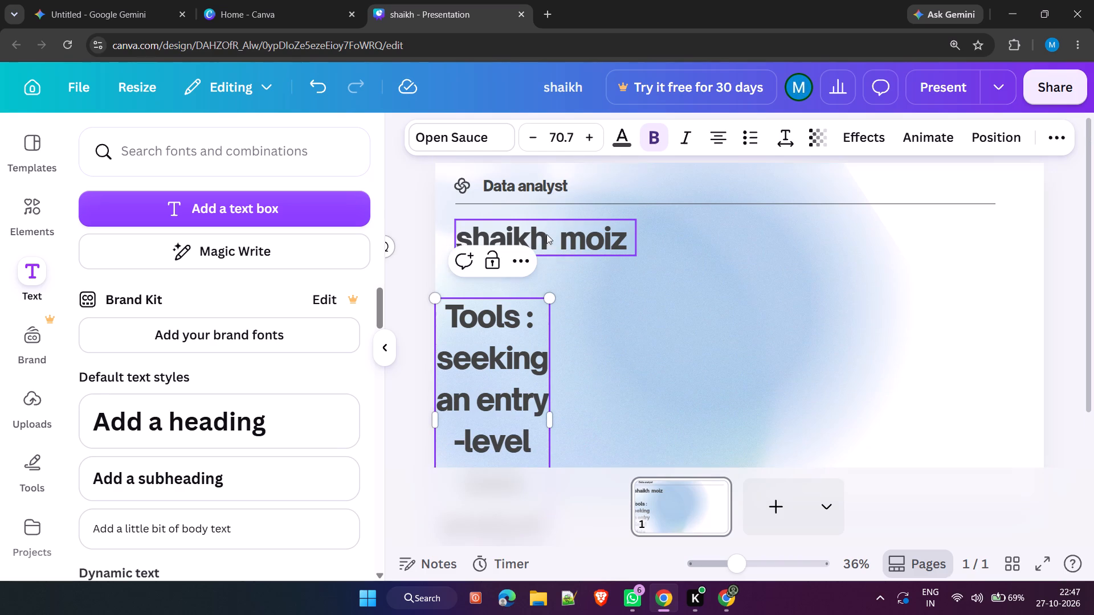
scroll(570, 90, down, 2)
scroll(519, 389, down, 2)
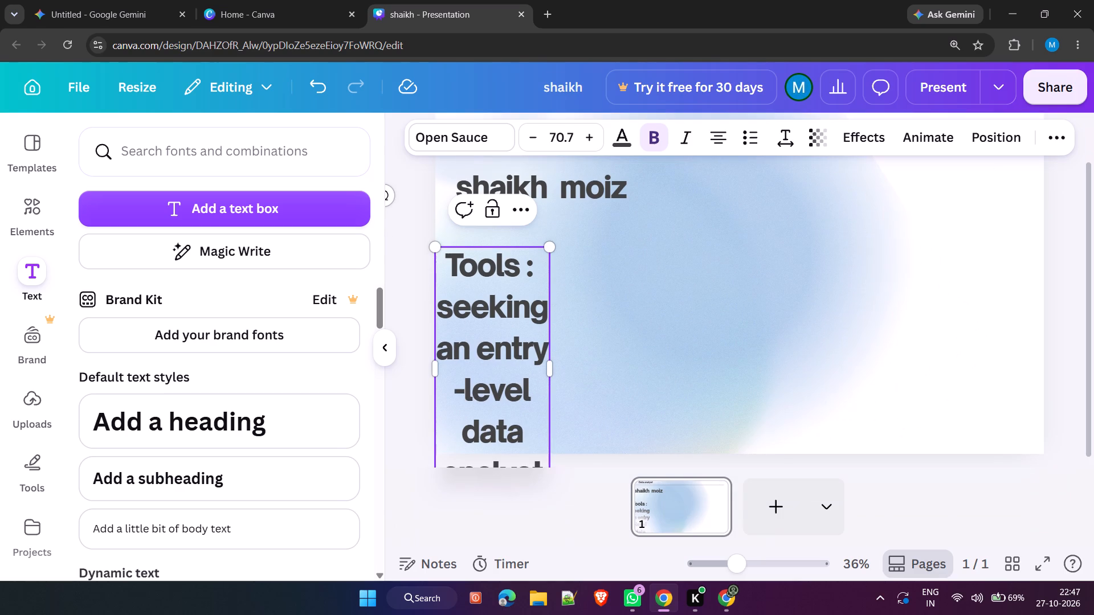
click(537, 396)
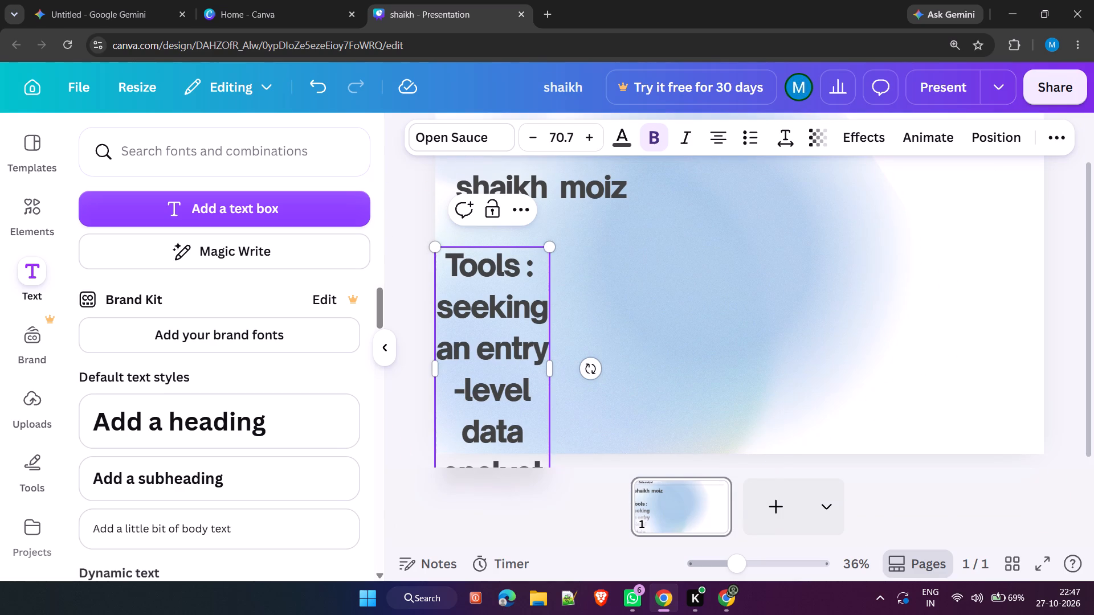
click(537, 396)
click(637, 376)
click(519, 395)
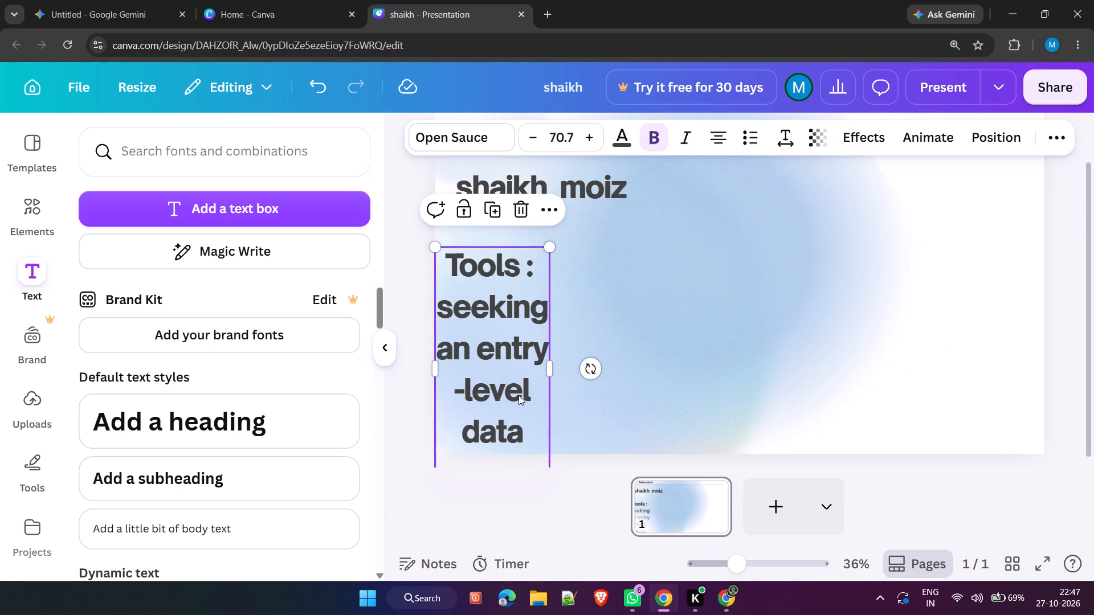
scroll(521, 372, down, 1)
drag(552, 367, 634, 335)
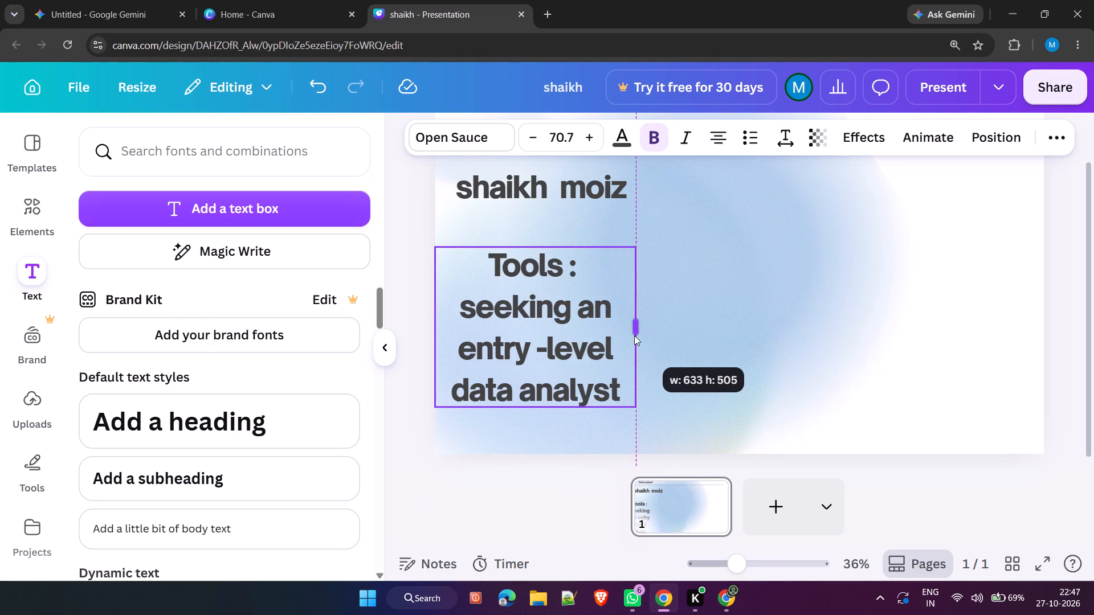
drag(634, 335, 670, 327)
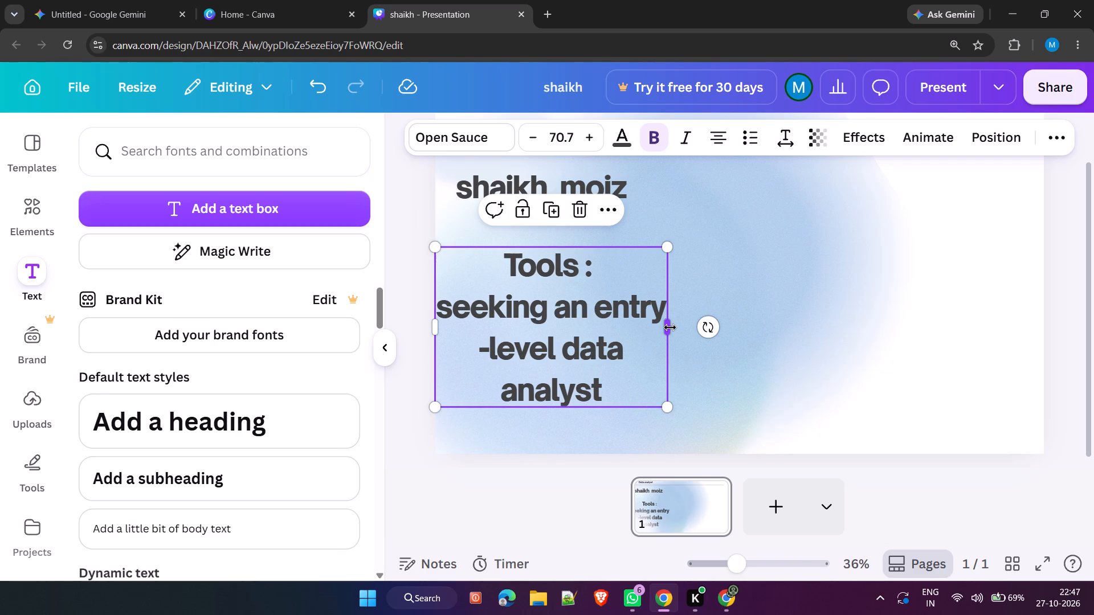
Add the word "role" after "data analyst" at the end of the text and deselect the text box.
click(615, 387)
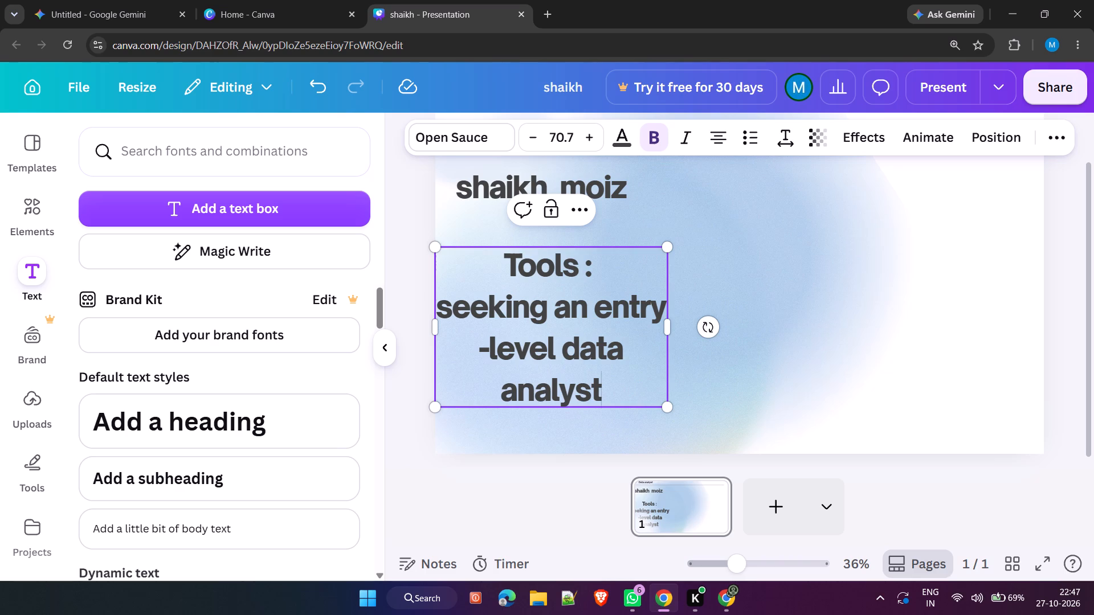
text(ri=)
key(BackSpace)
key(BackSpace)
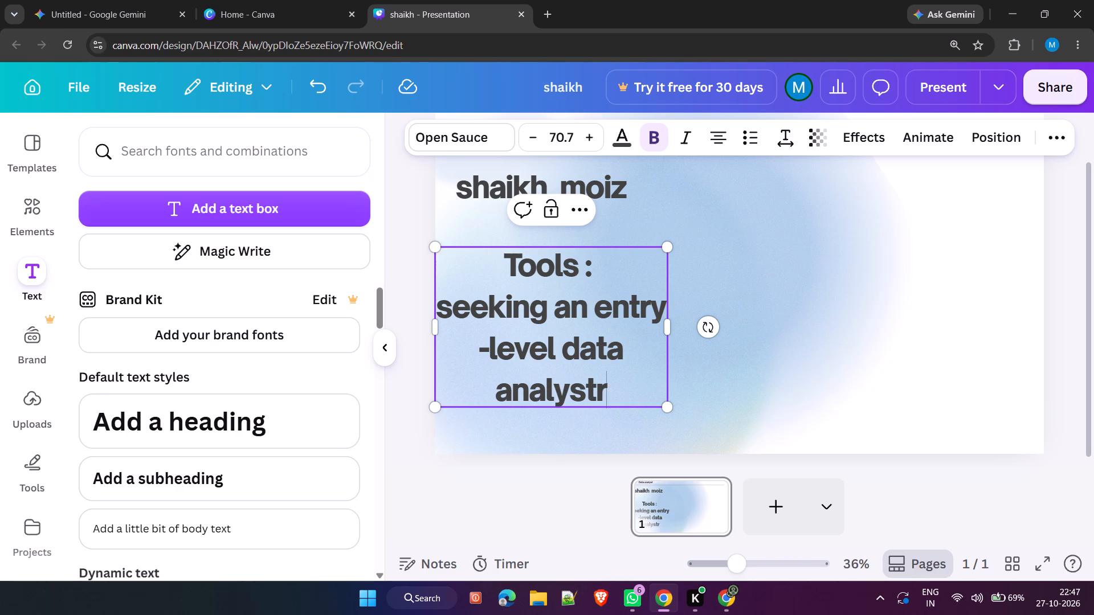
key(BackSpace)
key(space)
text(rolw)
key(BackSpace)
key(e)
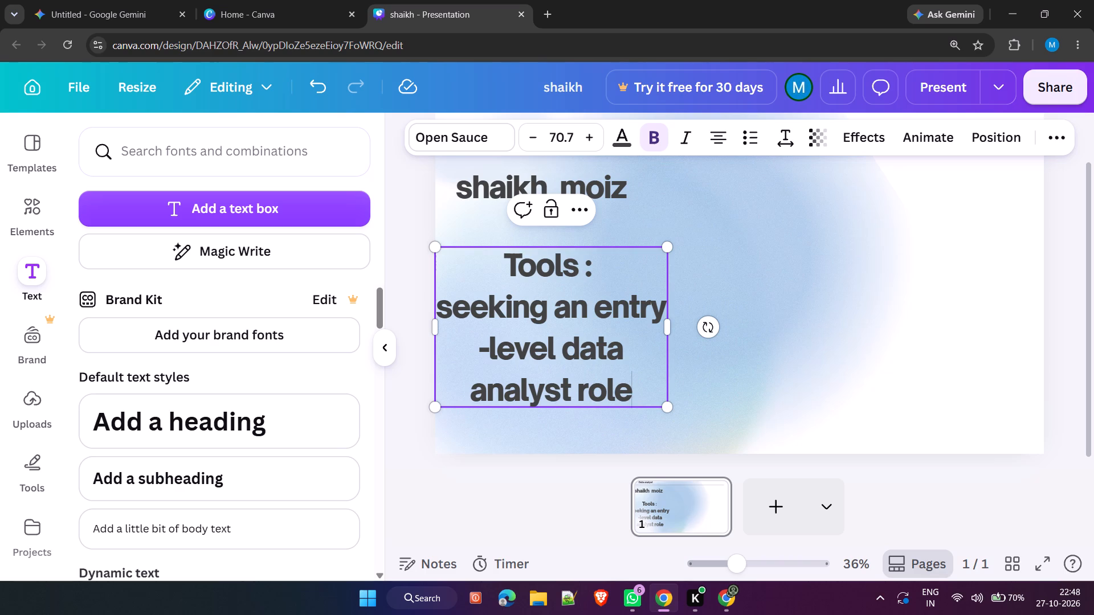
click(765, 263)
click(915, 401)
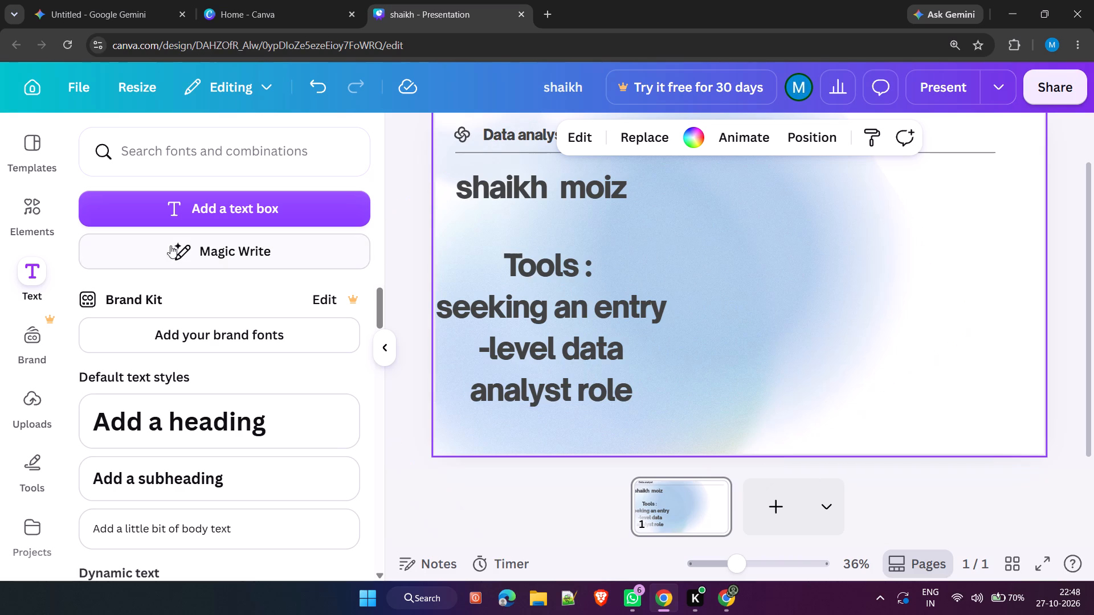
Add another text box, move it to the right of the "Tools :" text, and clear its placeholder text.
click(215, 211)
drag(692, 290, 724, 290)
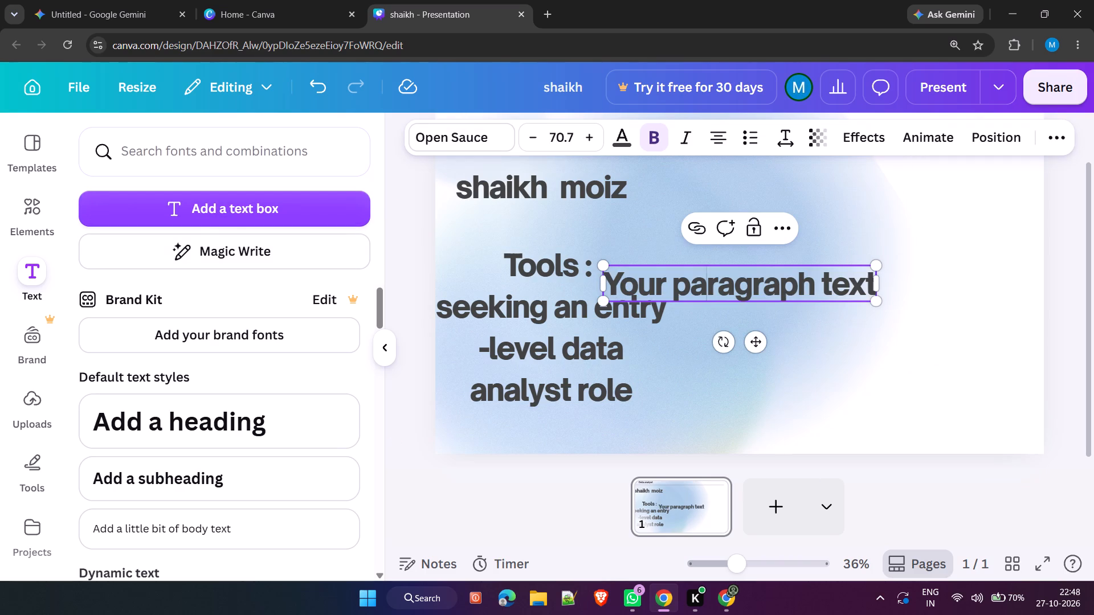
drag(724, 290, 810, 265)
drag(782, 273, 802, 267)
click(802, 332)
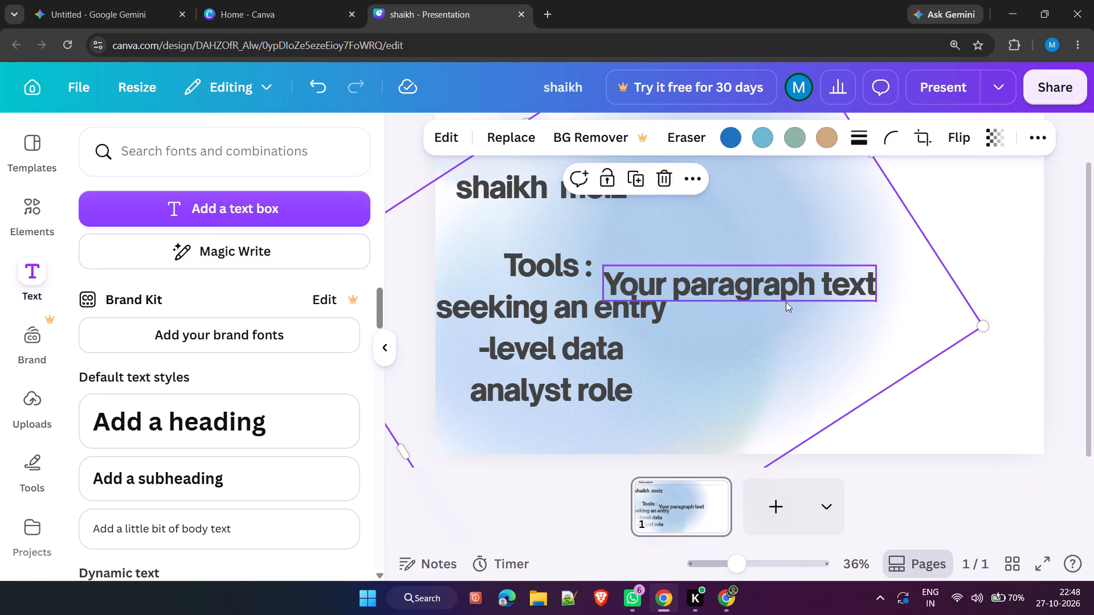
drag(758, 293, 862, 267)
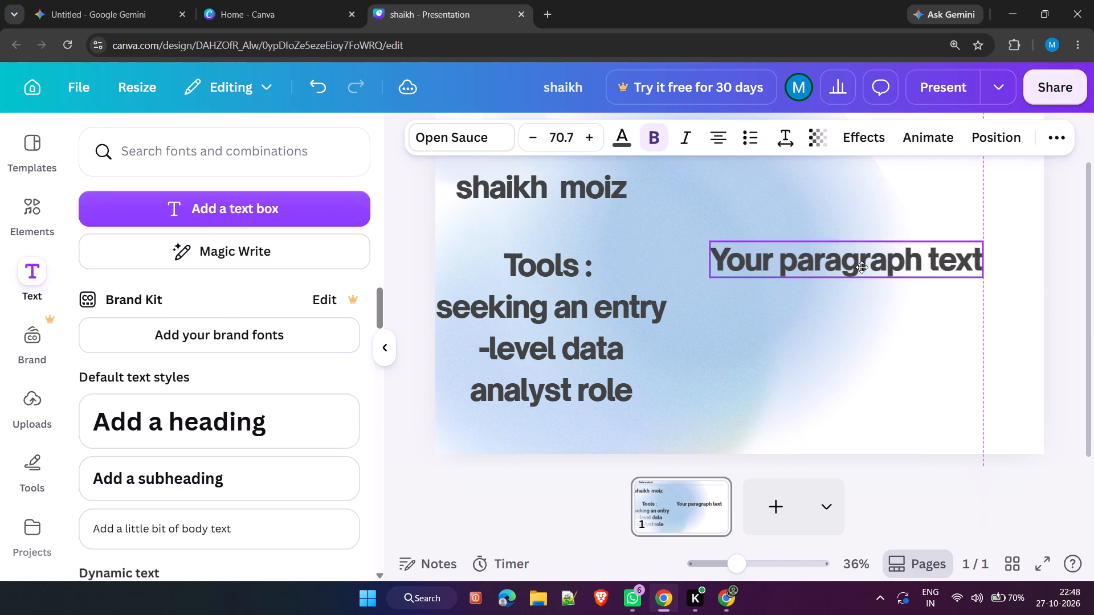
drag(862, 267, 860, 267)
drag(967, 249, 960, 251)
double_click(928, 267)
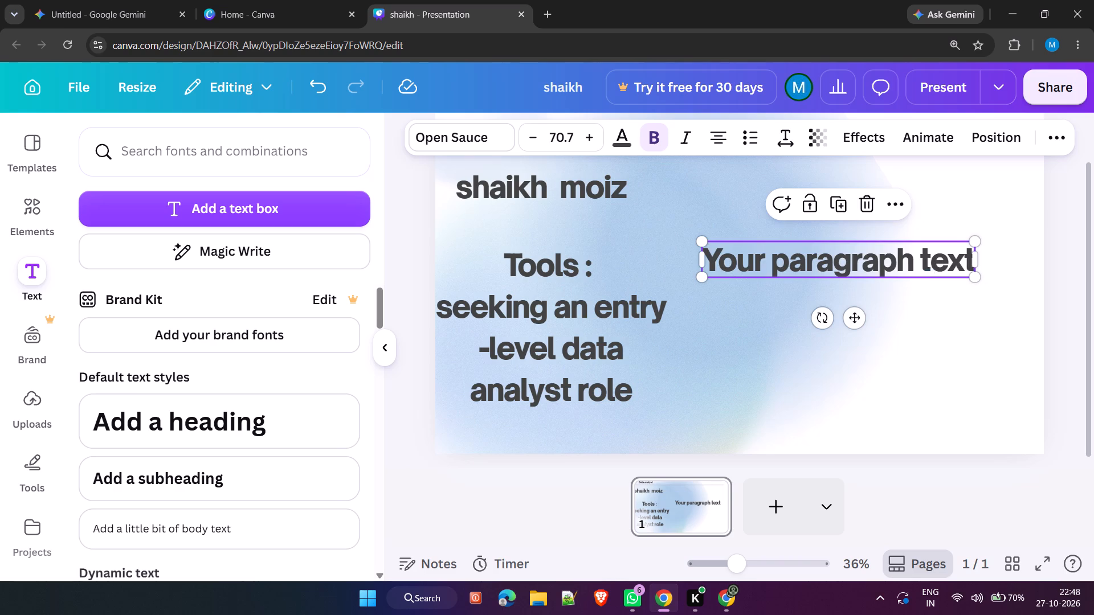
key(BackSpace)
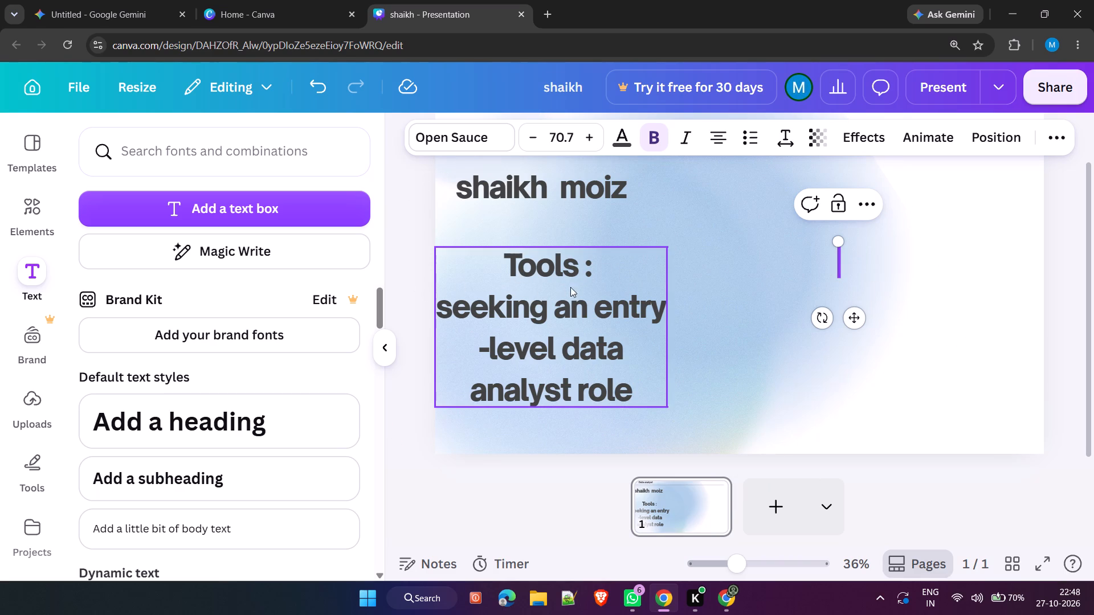
Replace the word "Tools" in the first line of the text with "profile", keeping the colon after it.
triple_click(581, 264)
click(581, 264)
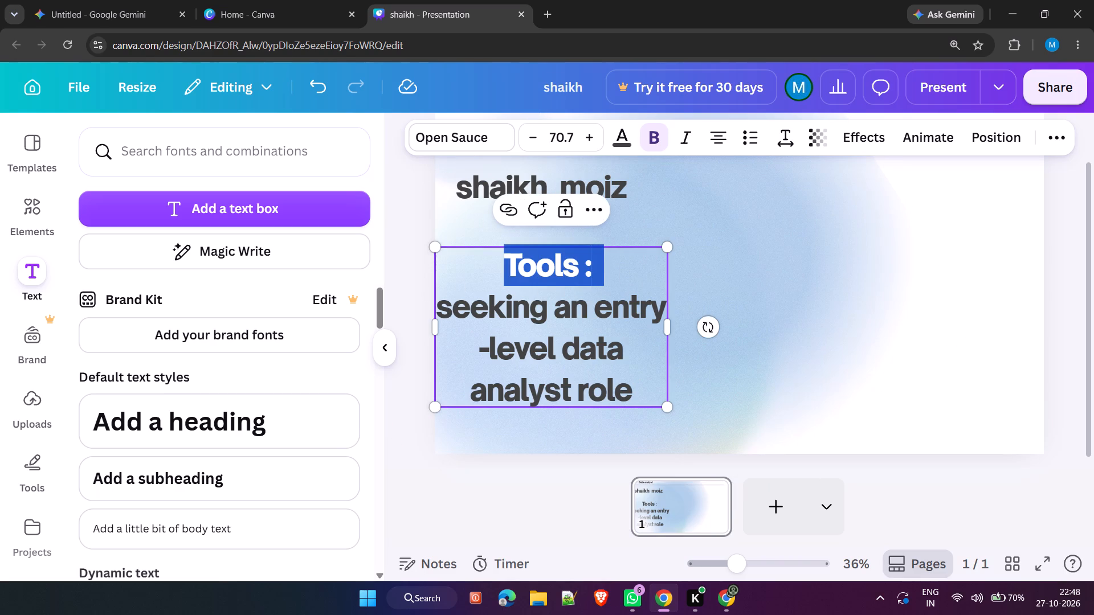
key(BackSpace)
key(BackSpace)
key(BackSpace)
key(BackSpace)
key(BackSpace)
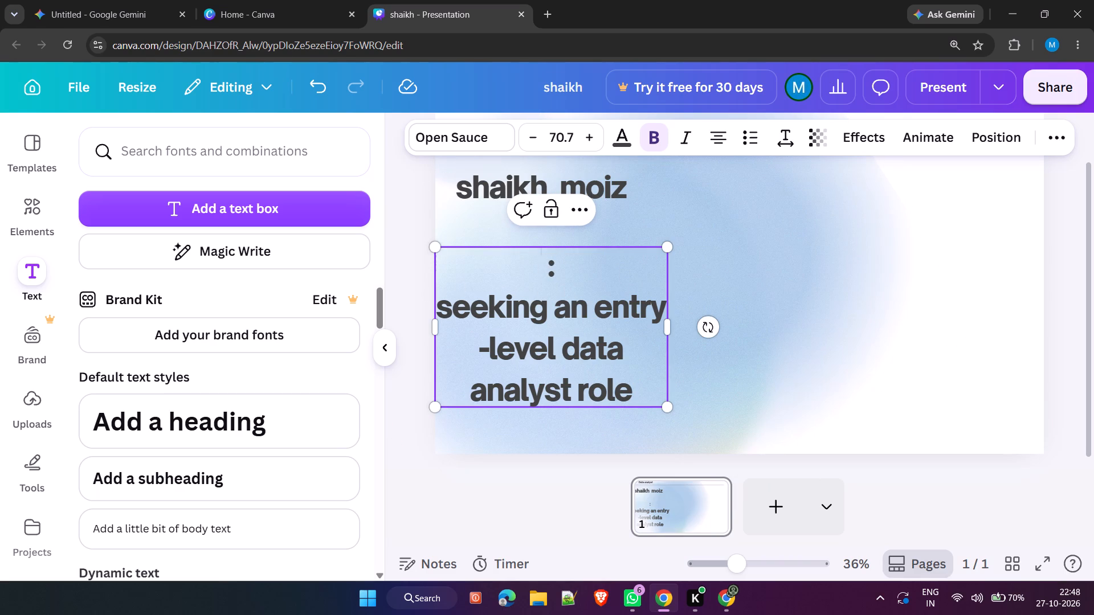
text(pro)
text(file)
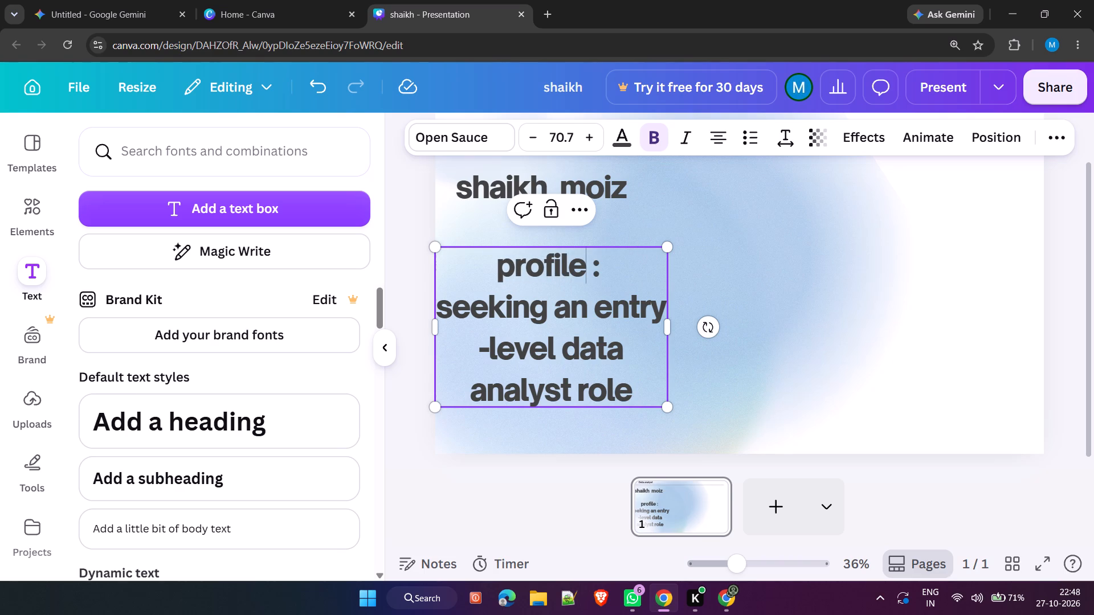
Capitalize the first letter of the heading line so it reads "Profile :".
key(Left)
key(Left)
key(Left)
key(Left)
key(Left)
key(Left)
key(BackSpace)
key(shift+p)
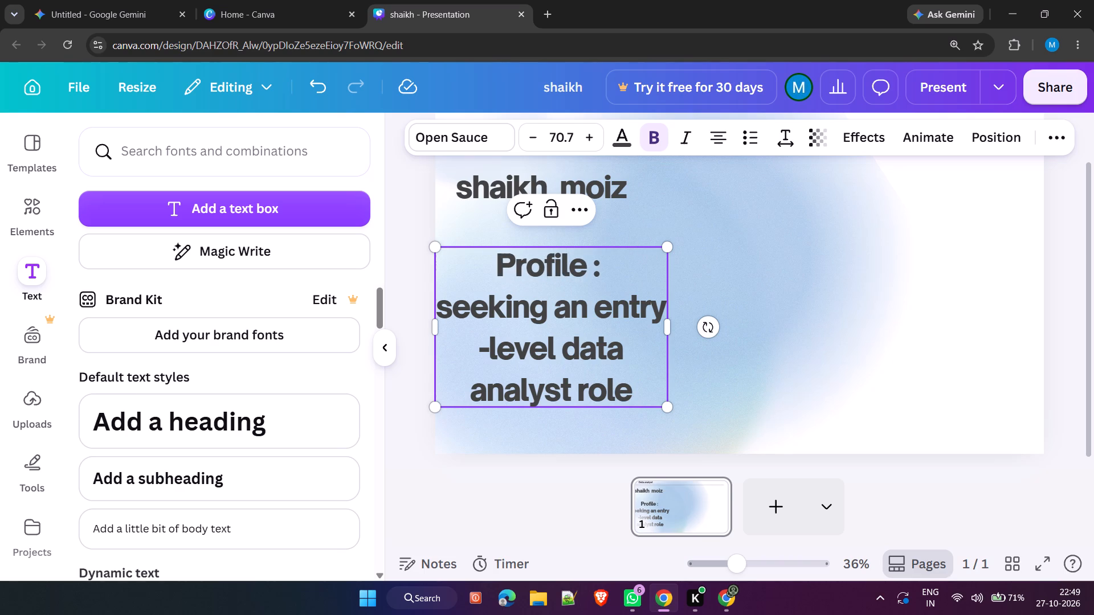
click(618, 271)
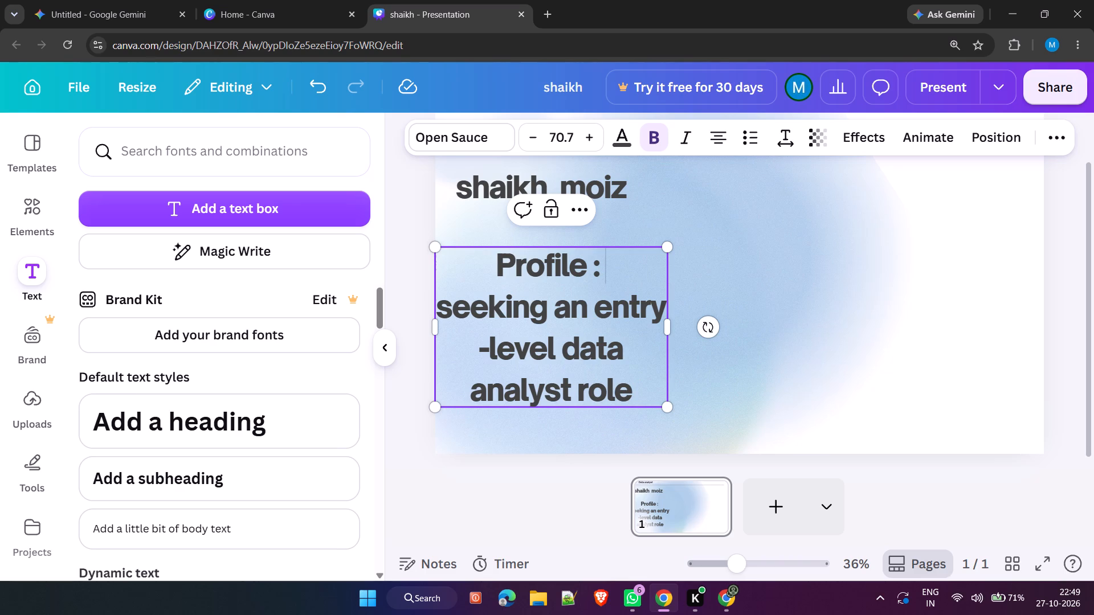
Widen the "Profile :" text box slightly, scale it down to a font size of about 64, and deselect it.
click(628, 341)
drag(668, 329, 677, 330)
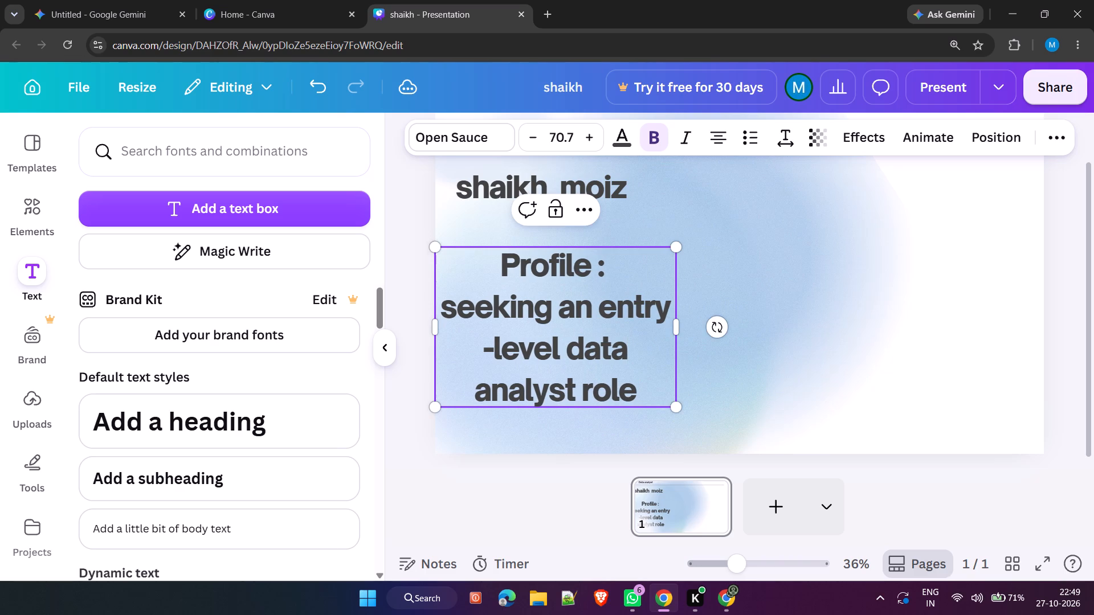
drag(673, 406, 680, 401)
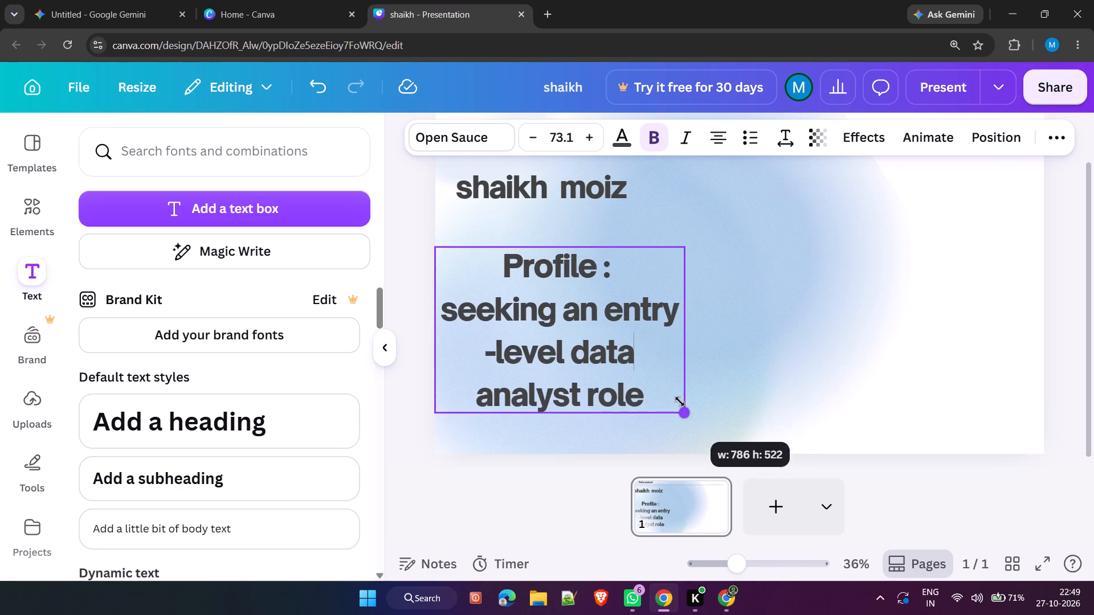
drag(680, 401, 658, 381)
click(798, 280)
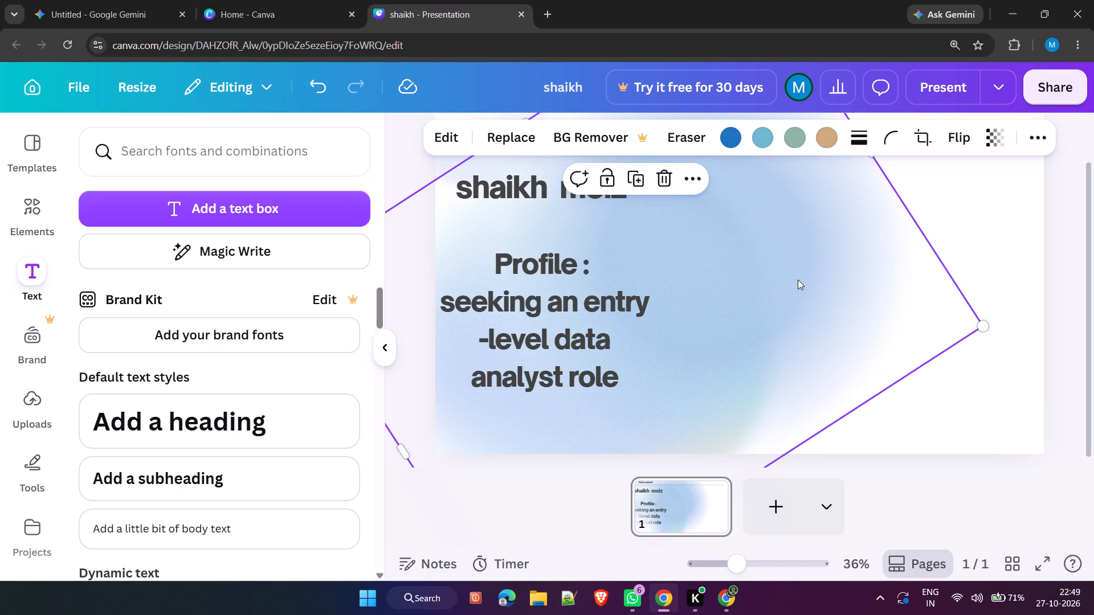
click(916, 424)
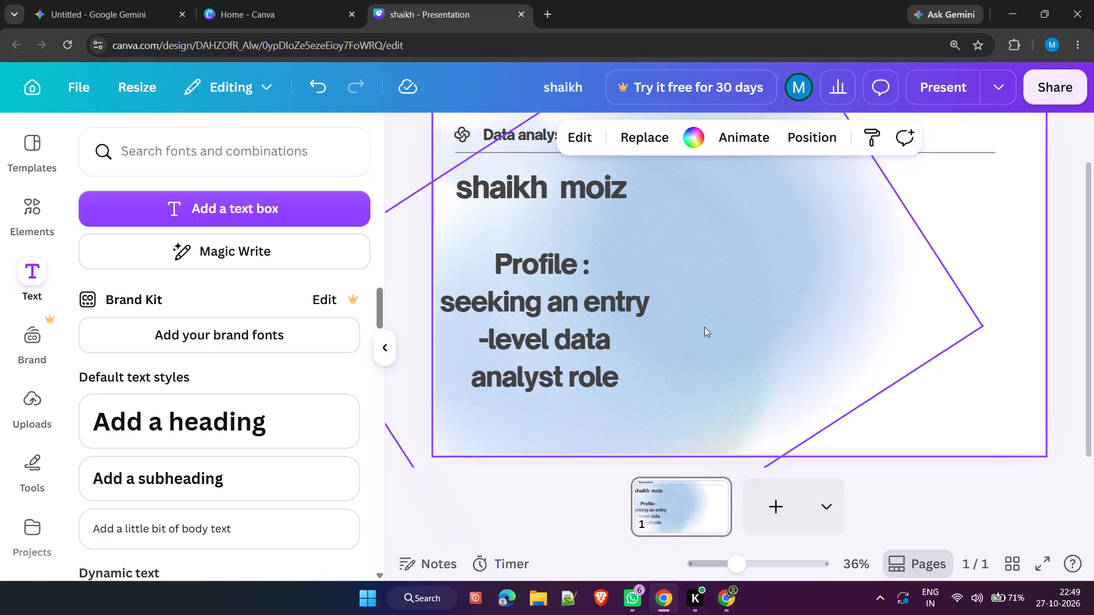
Add a new text box and move it to the right of the "Profile :" text, level with its first line.
click(352, 193)
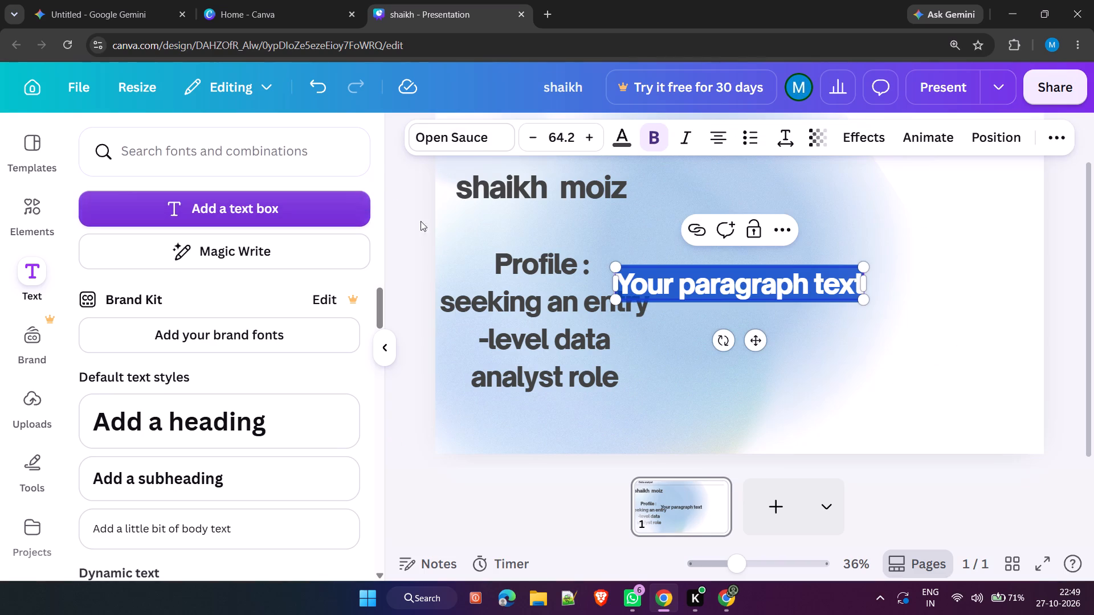
drag(722, 282, 756, 239)
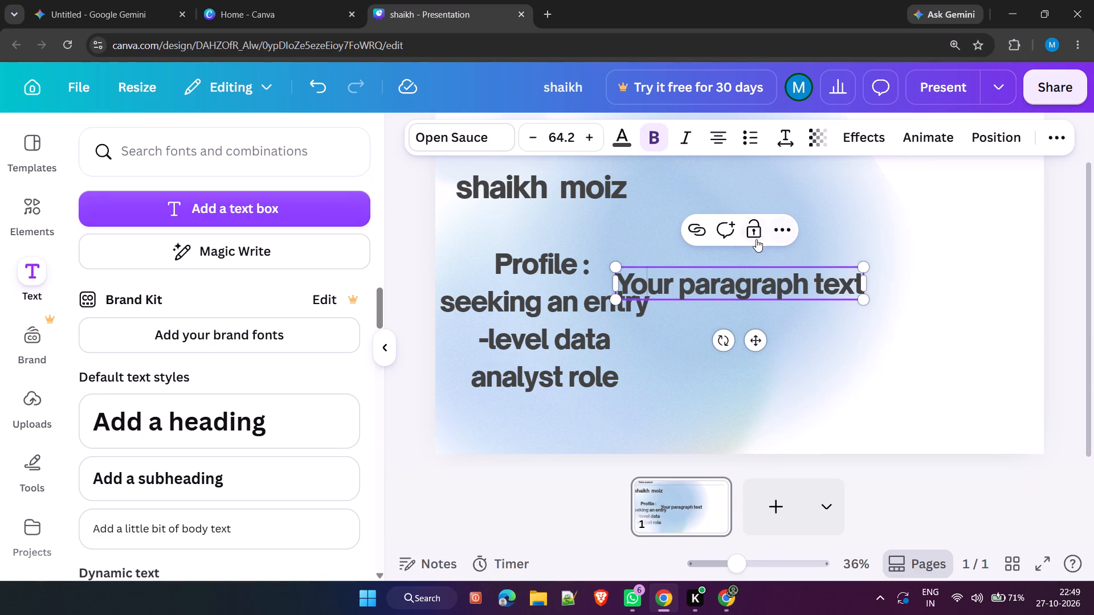
drag(756, 239, 743, 255)
drag(744, 274, 768, 276)
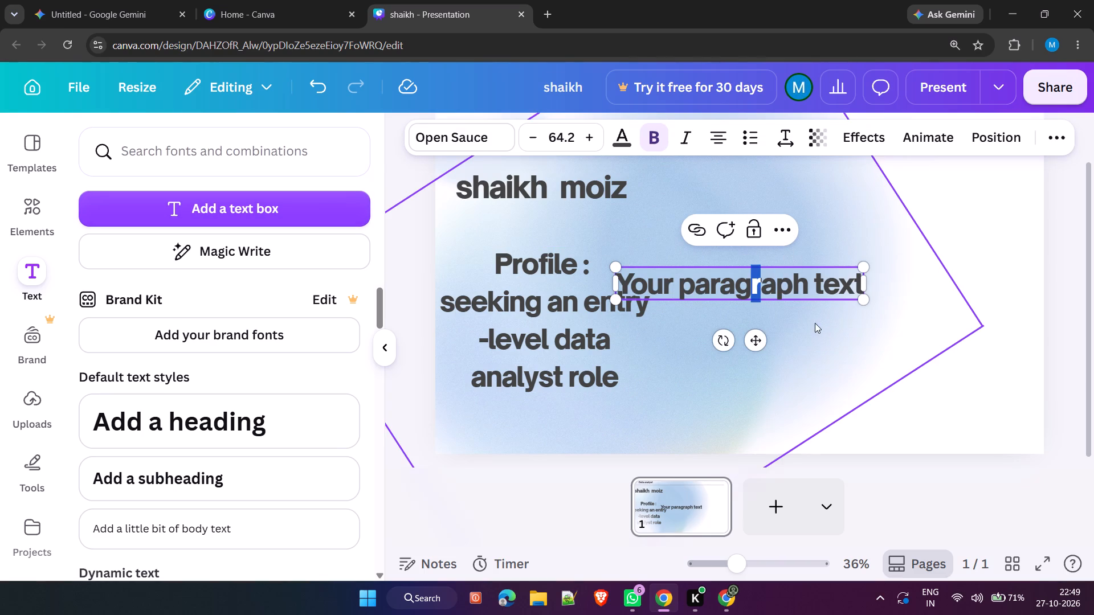
click(835, 348)
drag(779, 294, 870, 218)
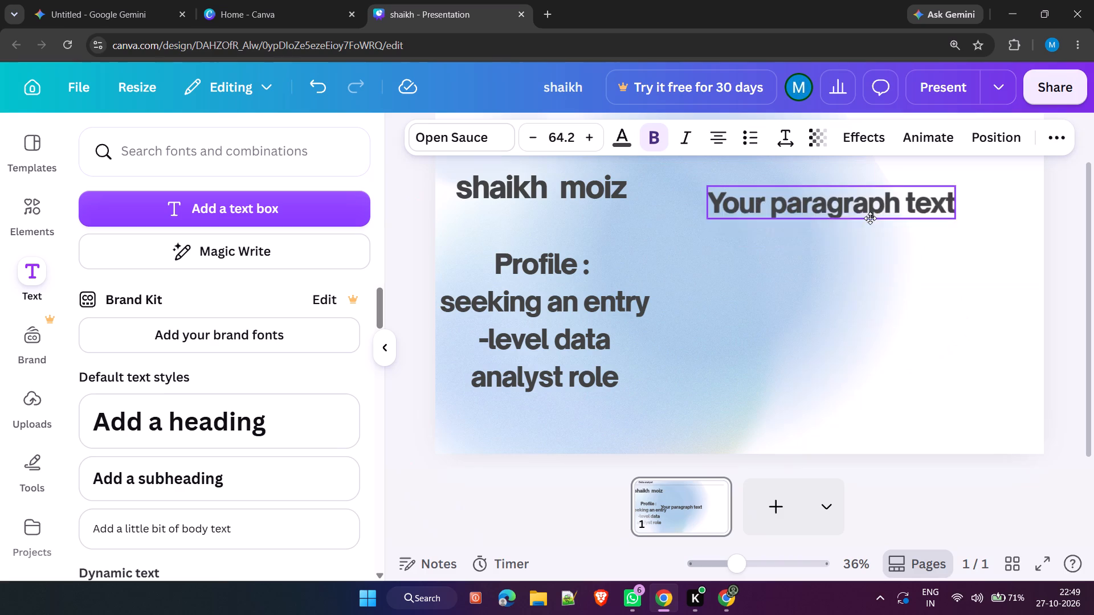
drag(870, 218, 864, 273)
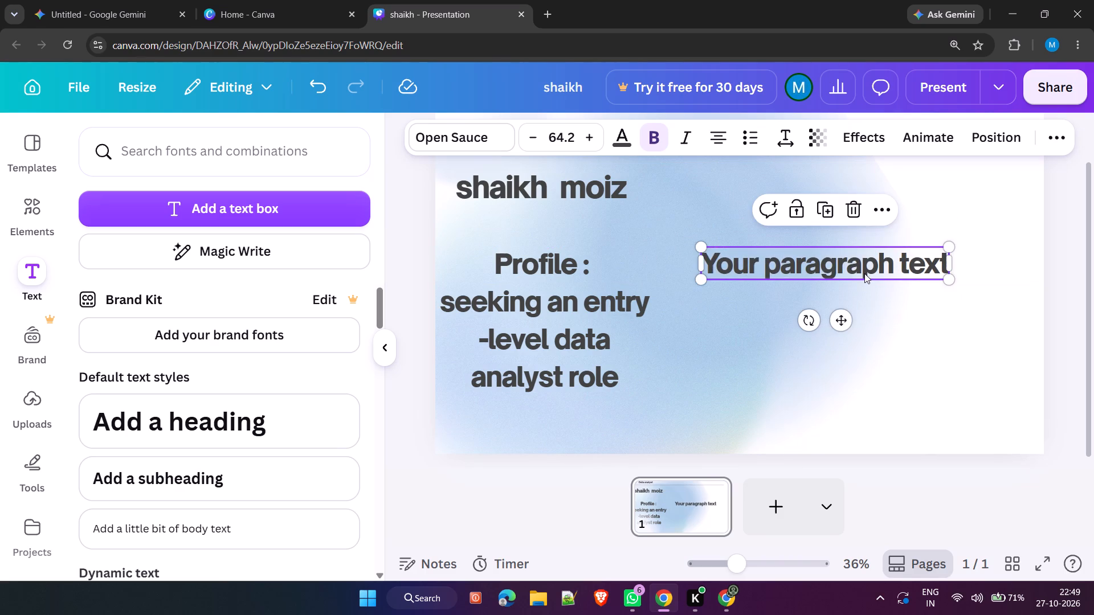
Replace the new text box's placeholder with "Tools ;", with a space before the semicolon, and add an empty line below it.
click(864, 273)
key(BackSpace)
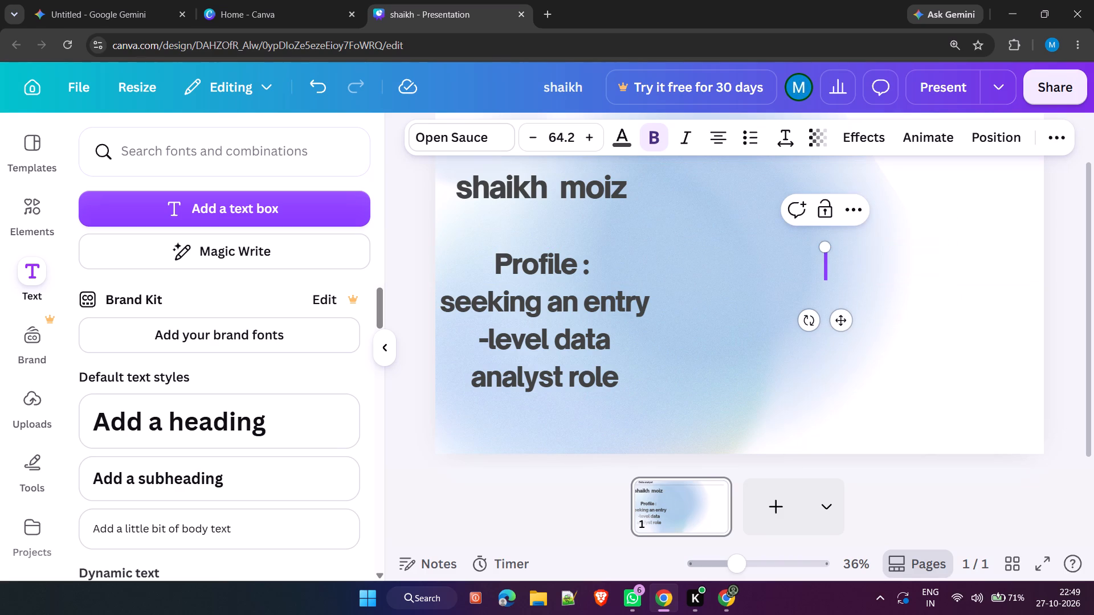
text(Tools)
key(semicolon)
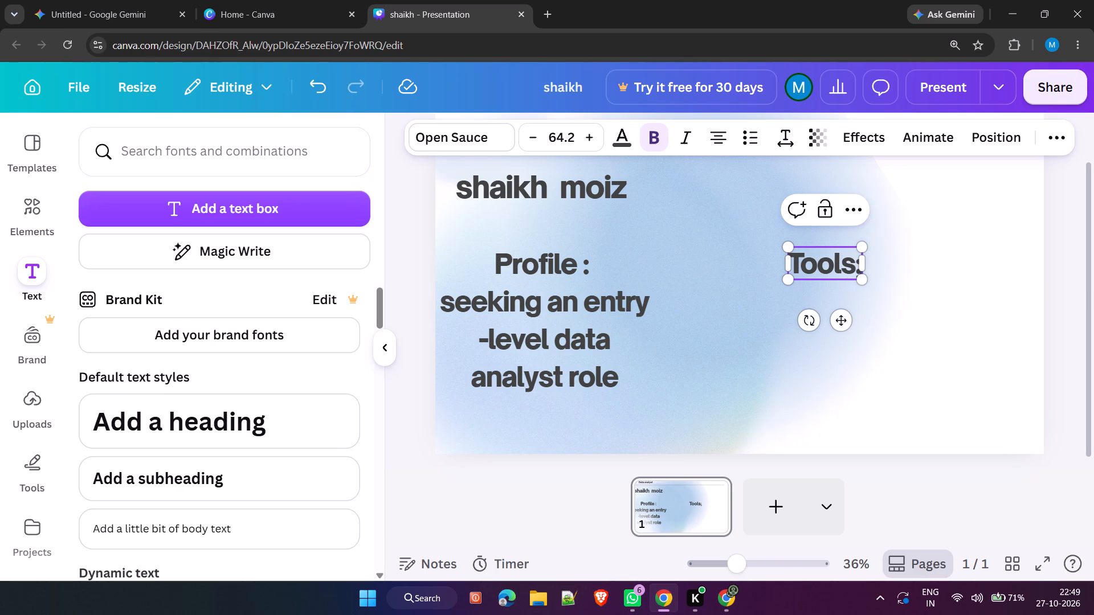
key(Left)
key(space)
key(Right)
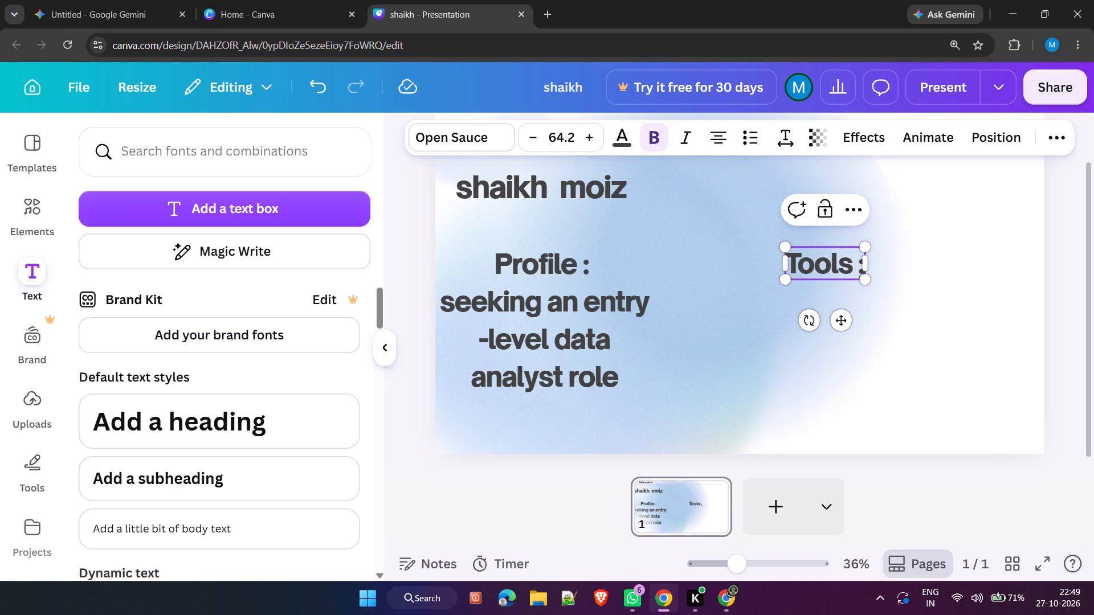
key(Return)
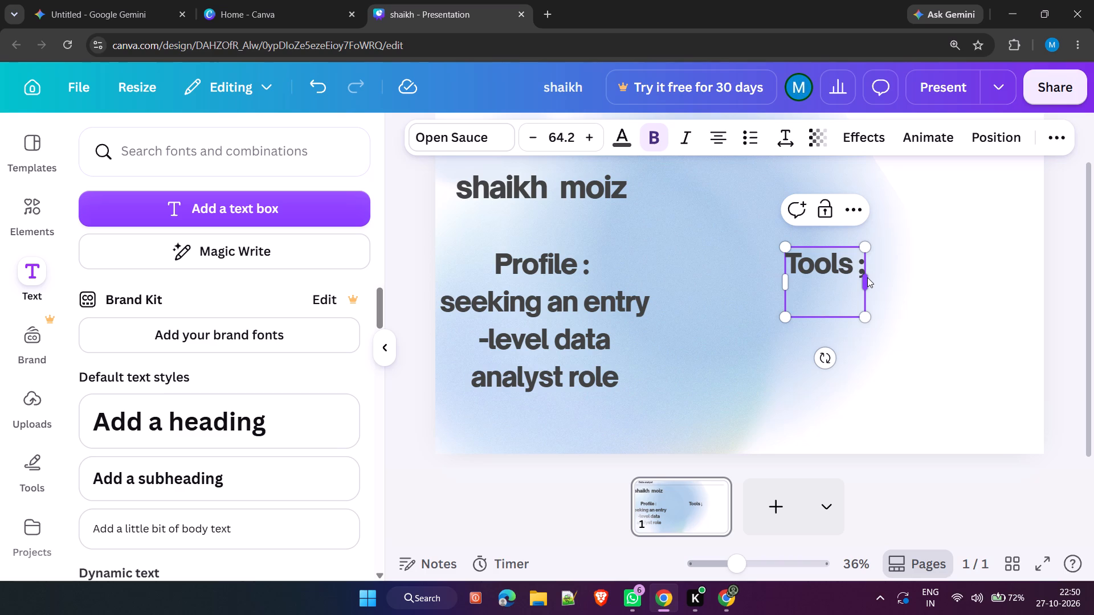
Move the blue gradient graphic to the right so it sits behind the "Tools ;" text, and deselect it.
scroll(867, 277, up, 3)
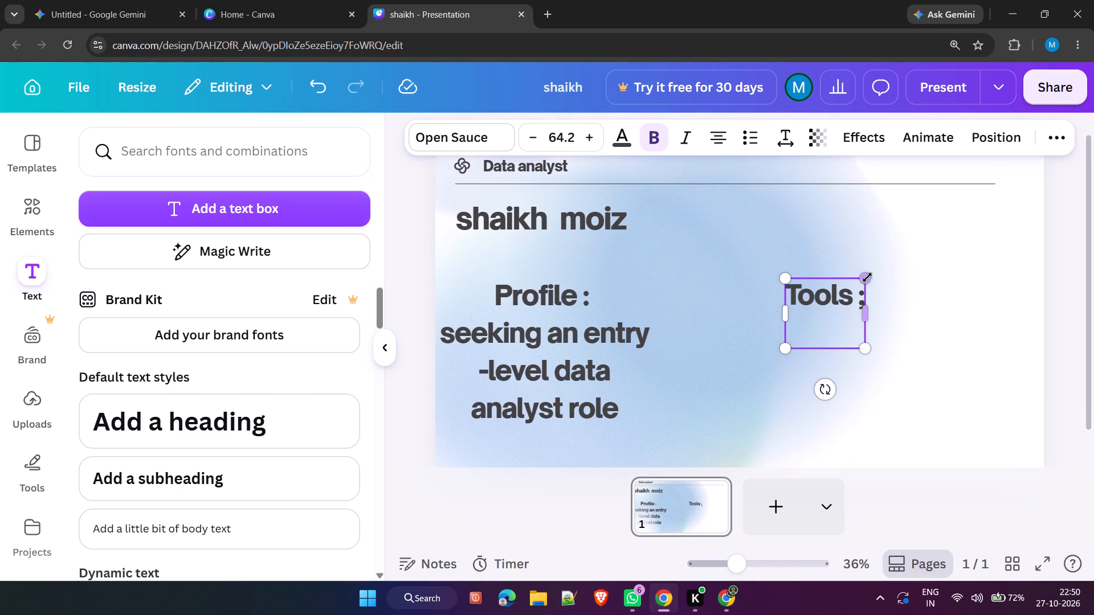
drag(912, 290, 985, 283)
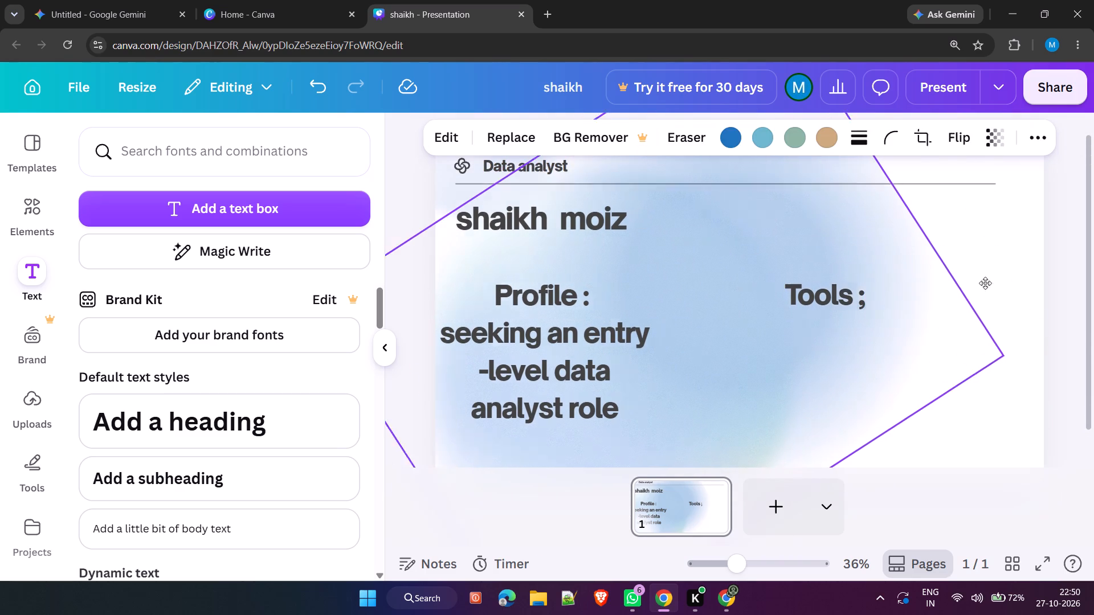
drag(985, 283, 990, 293)
right_drag(1039, 305, 1024, 301)
right_drag(1021, 298, 1016, 296)
click(747, 322)
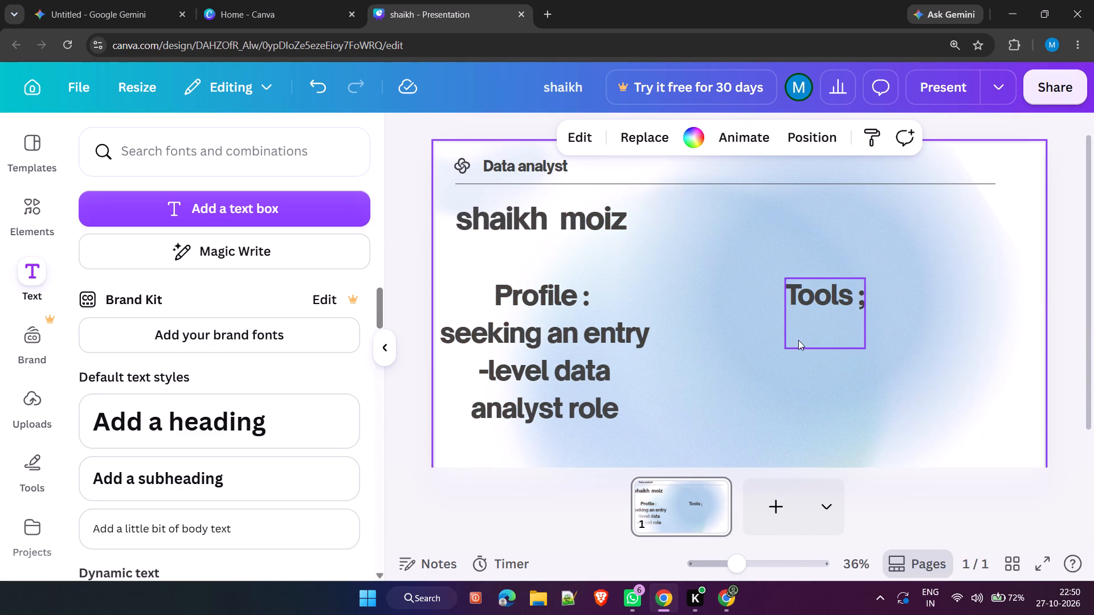
Italicize the whole word "Tools" in the "Tools ;" text box, keeping it bold.
click(821, 292)
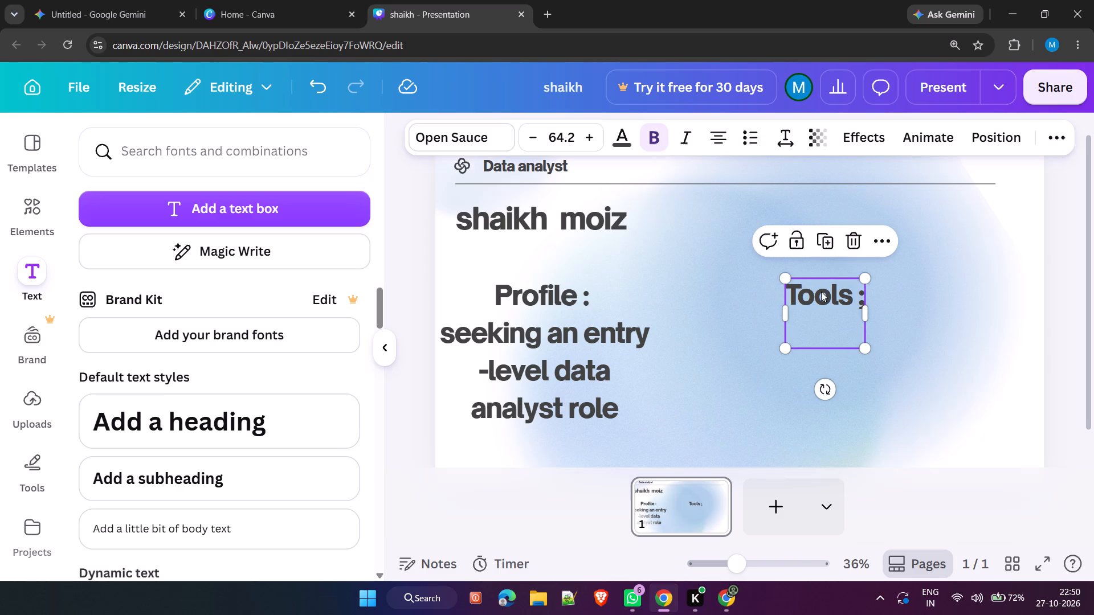
click(820, 292)
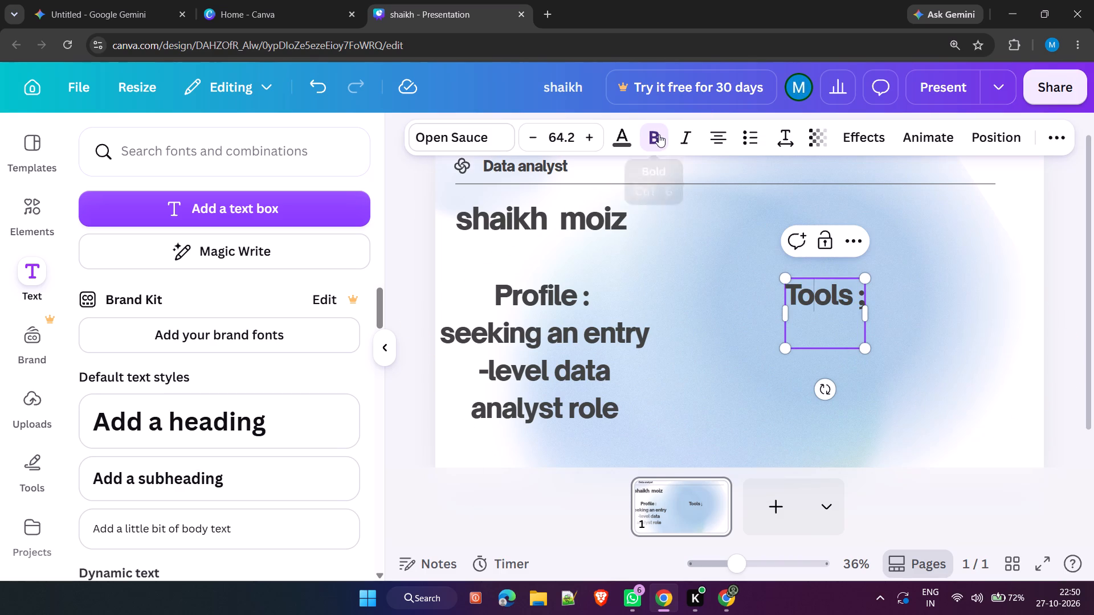
click(659, 134)
click(679, 134)
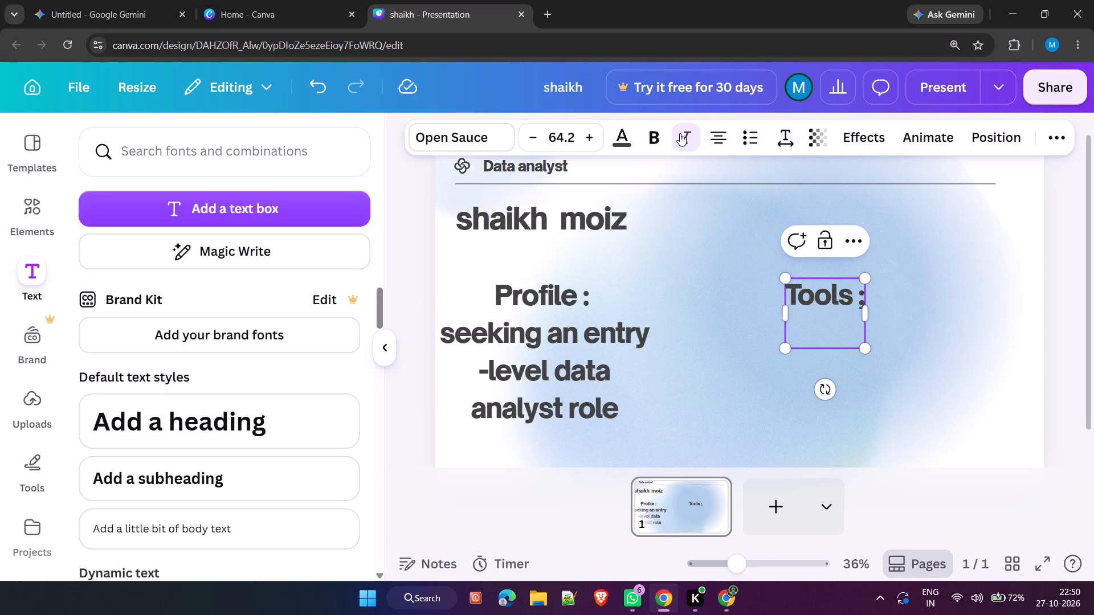
click(680, 133)
drag(791, 296, 815, 298)
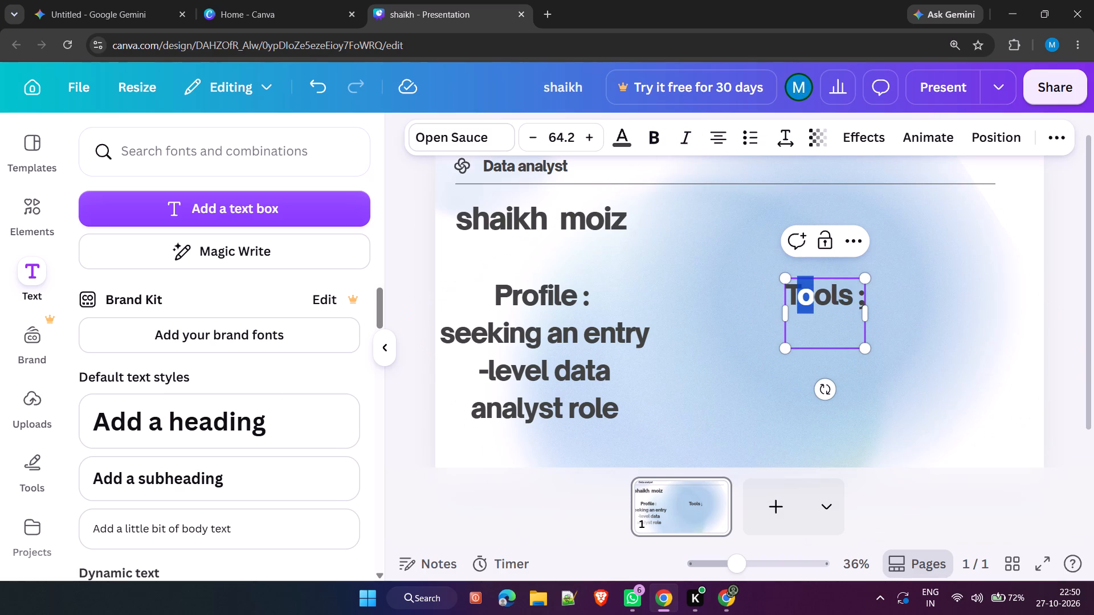
drag(815, 298, 855, 300)
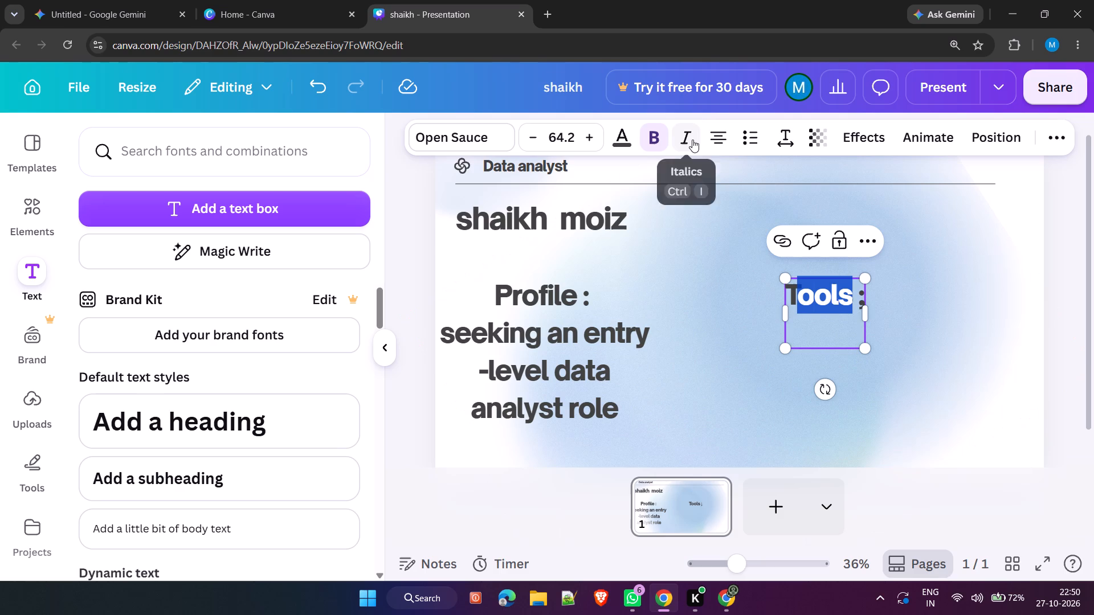
click(692, 140)
click(790, 292)
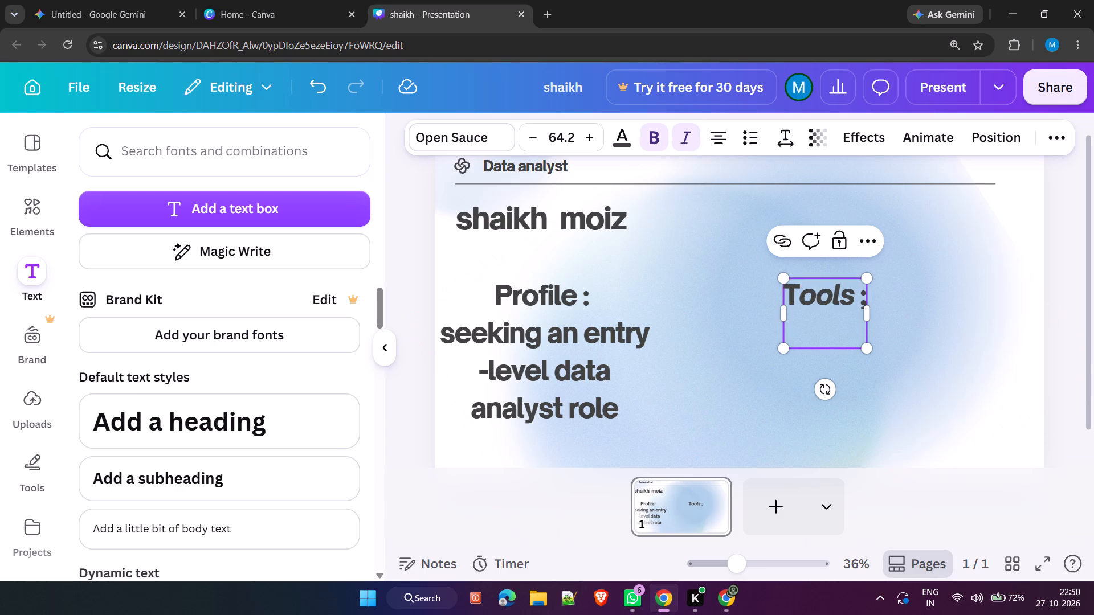
click(790, 292)
click(688, 141)
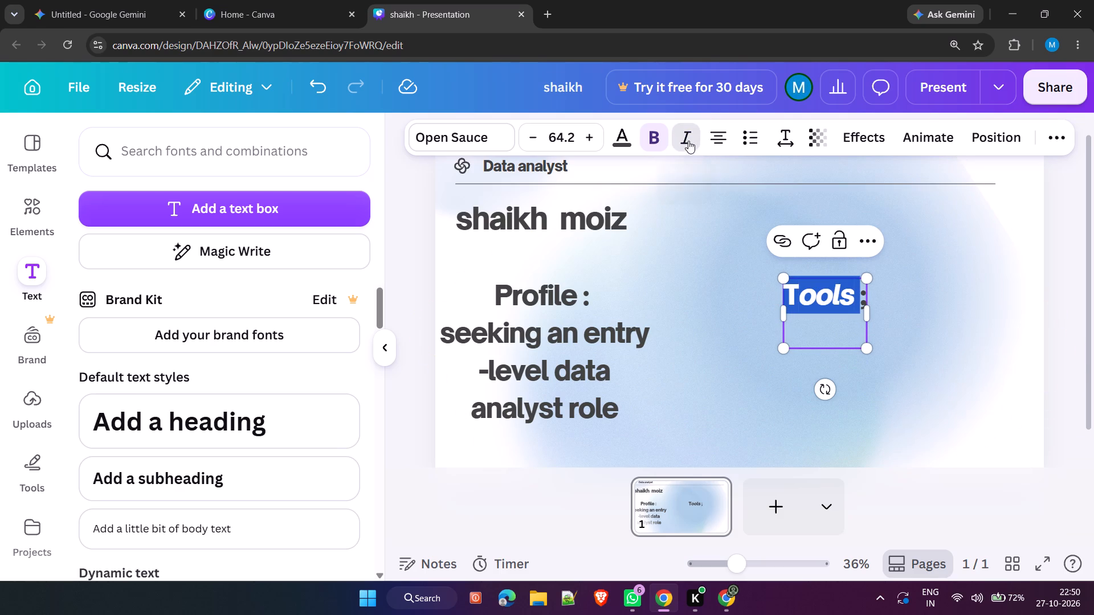
click(949, 363)
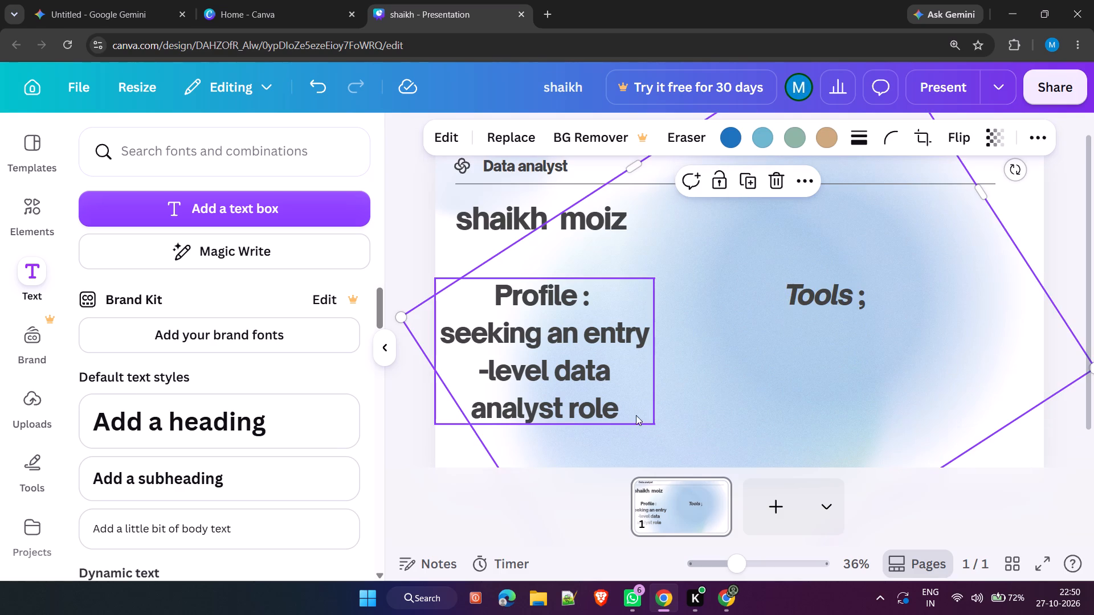
Italicize all of the text in the "Profile :" text box.
triple_click(593, 400)
double_click(590, 395)
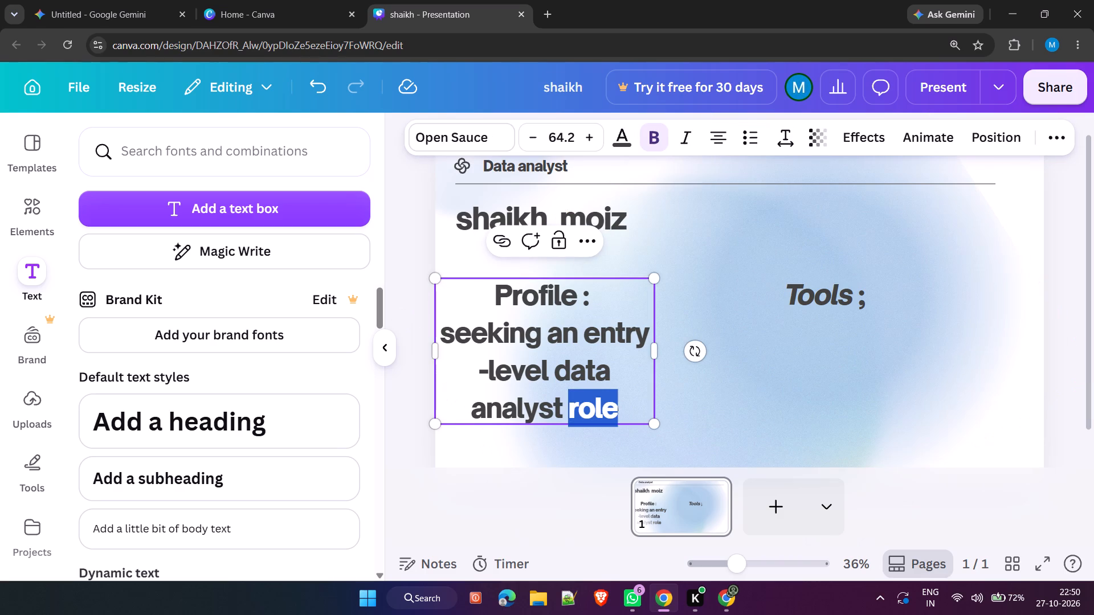
key(ctrl+a)
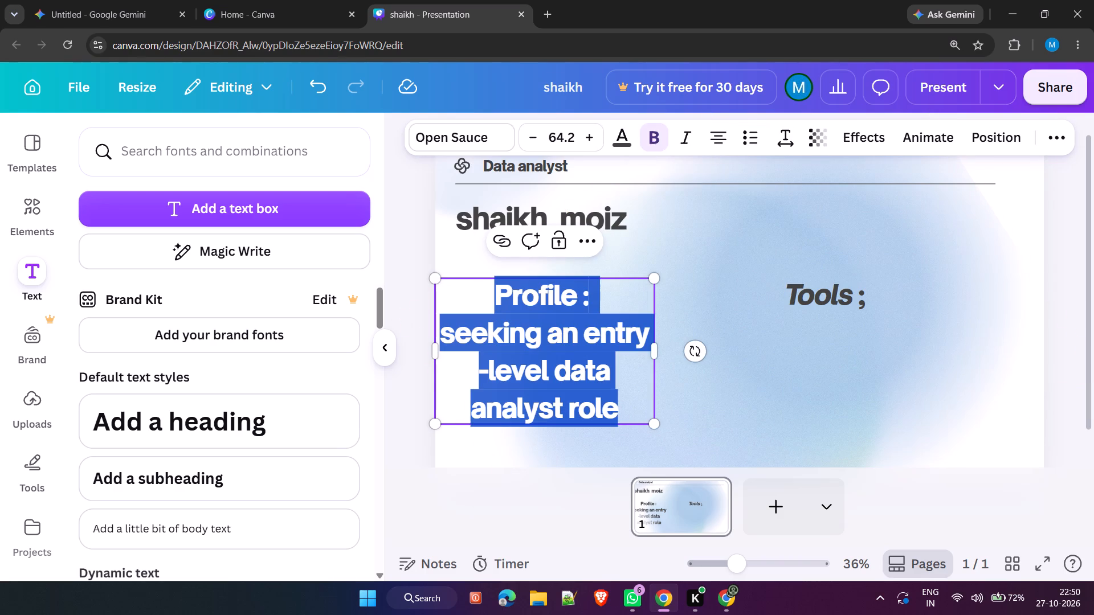
click(683, 140)
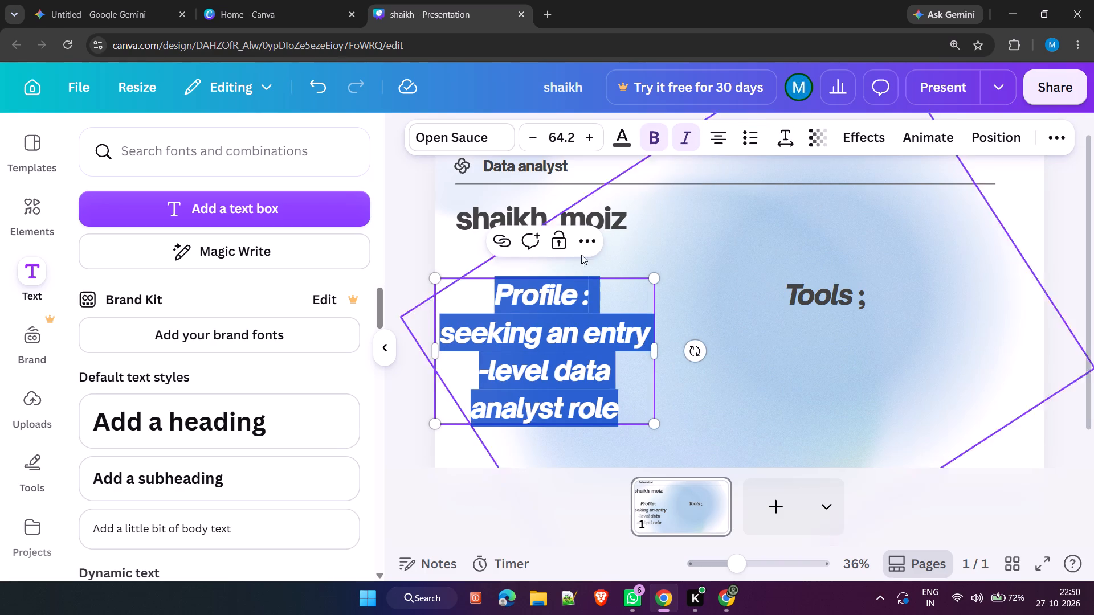
Italicize the whole presenter name above the "Profile :" section.
double_click(599, 208)
click(685, 140)
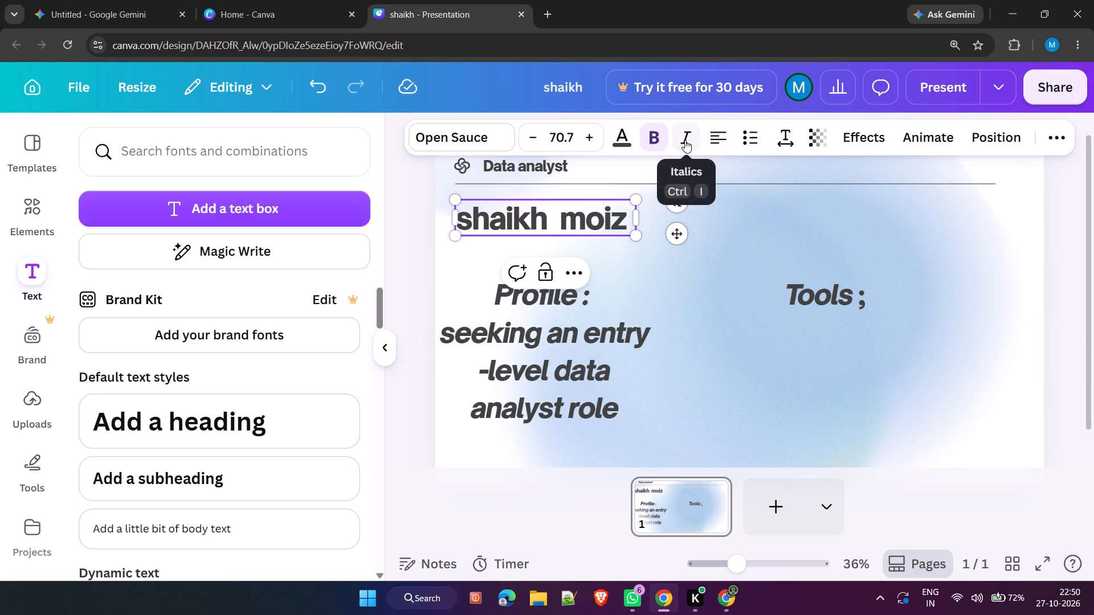
triple_click(557, 216)
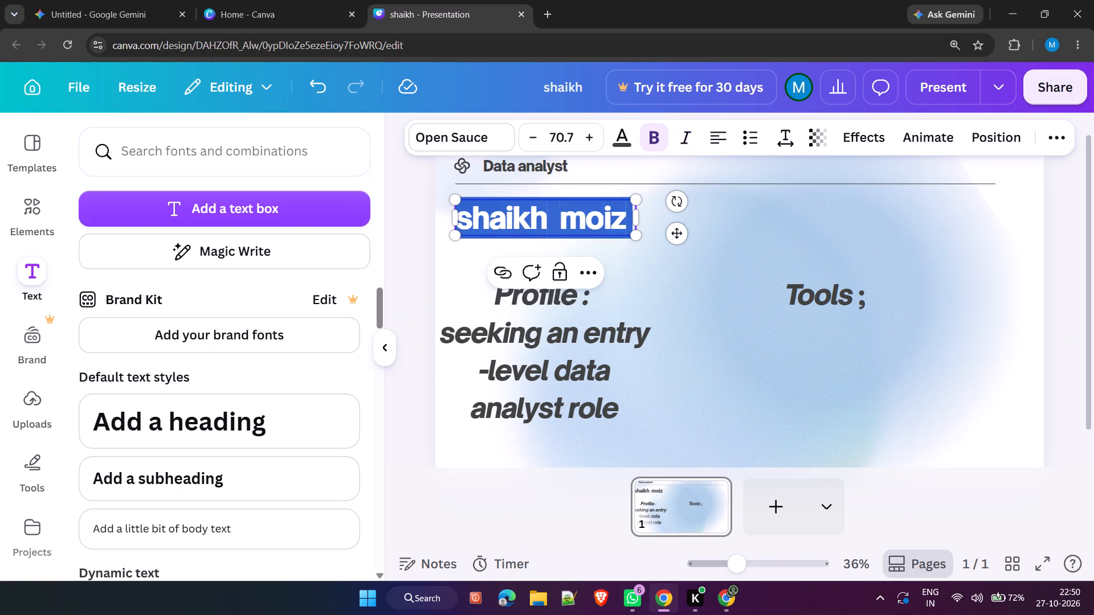
click(681, 141)
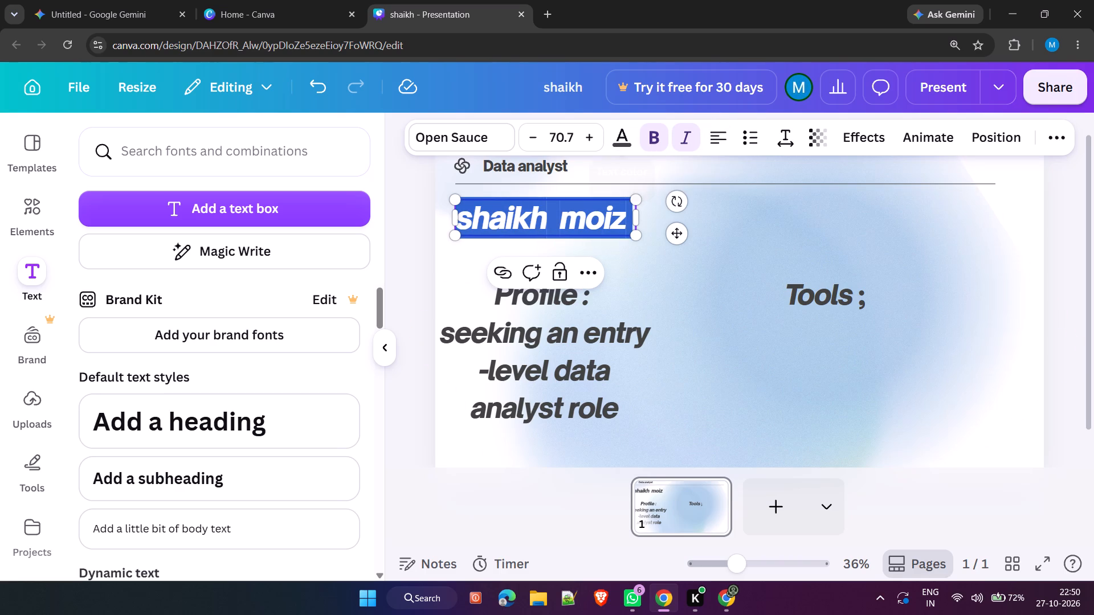
Capitalize the first letter of both words in the presenter name and widen its text box slightly.
click(477, 220)
key(BackSpace)
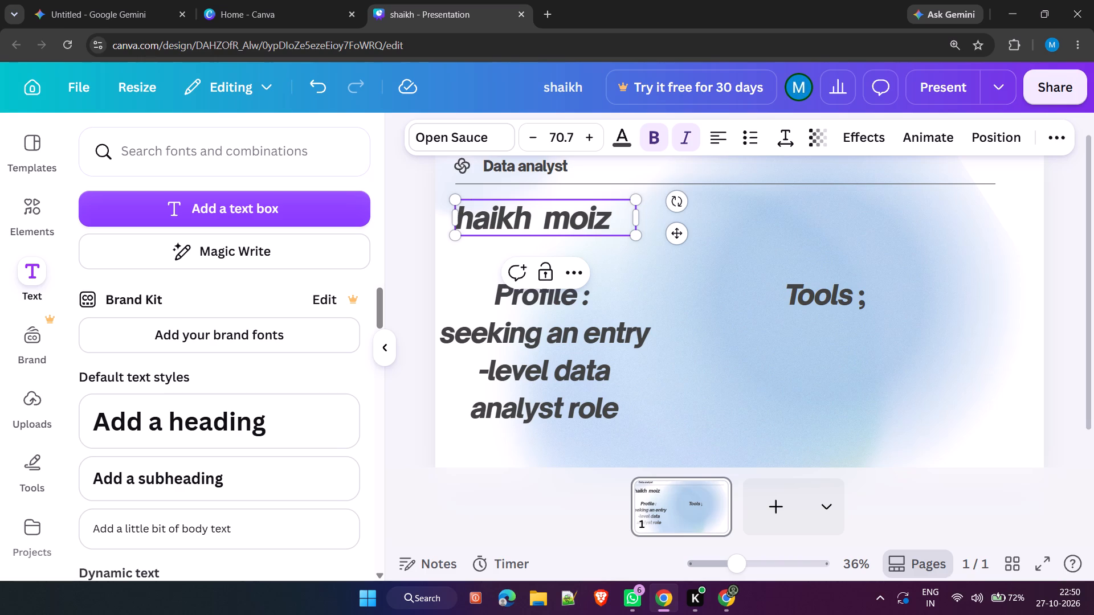
key(ctrl+s)
key(ctrl+z)
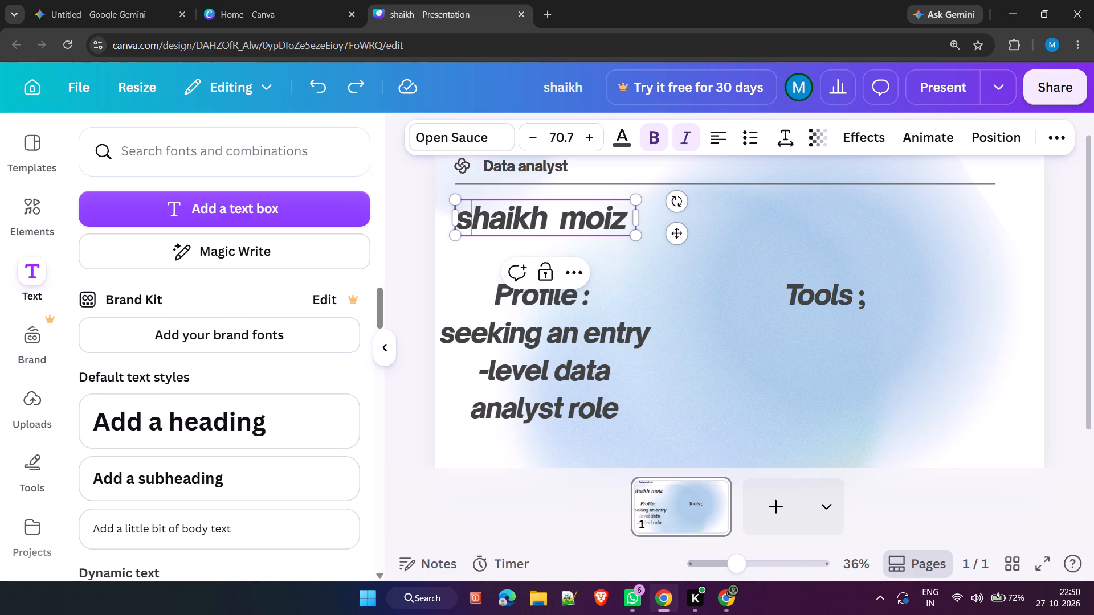
key(BackSpace)
key(shift+s)
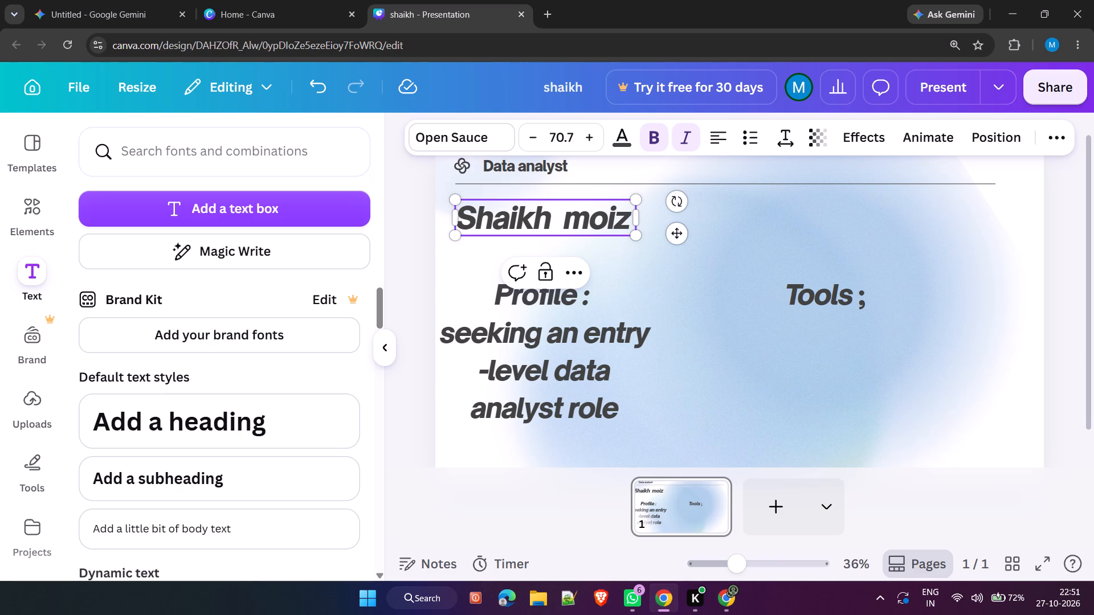
click(590, 220)
key(BackSpace)
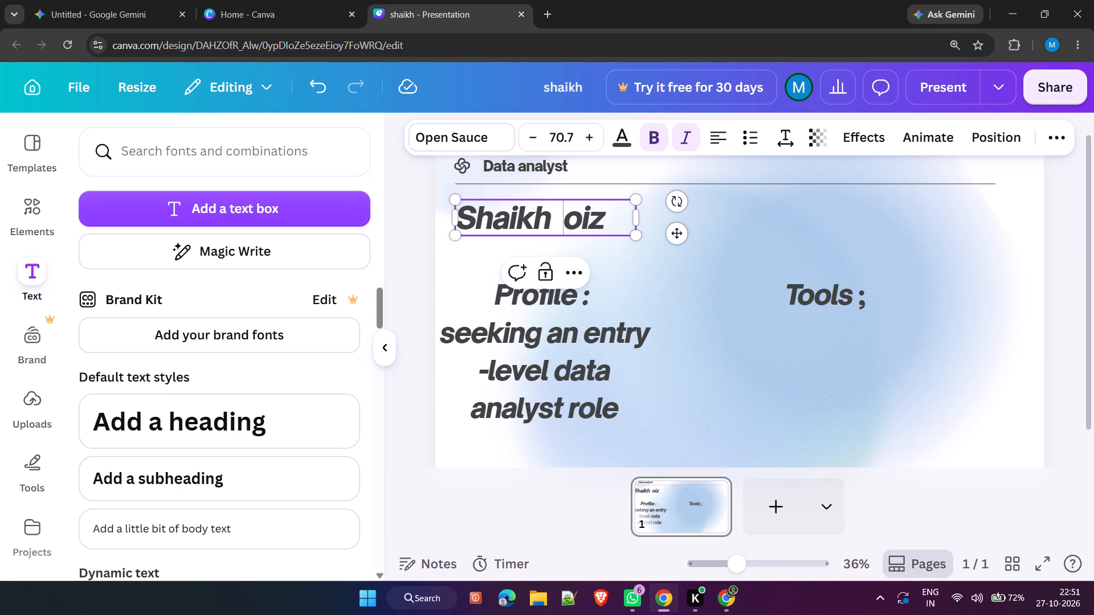
key(shift+z)
key(BackSpace)
key(shift+m)
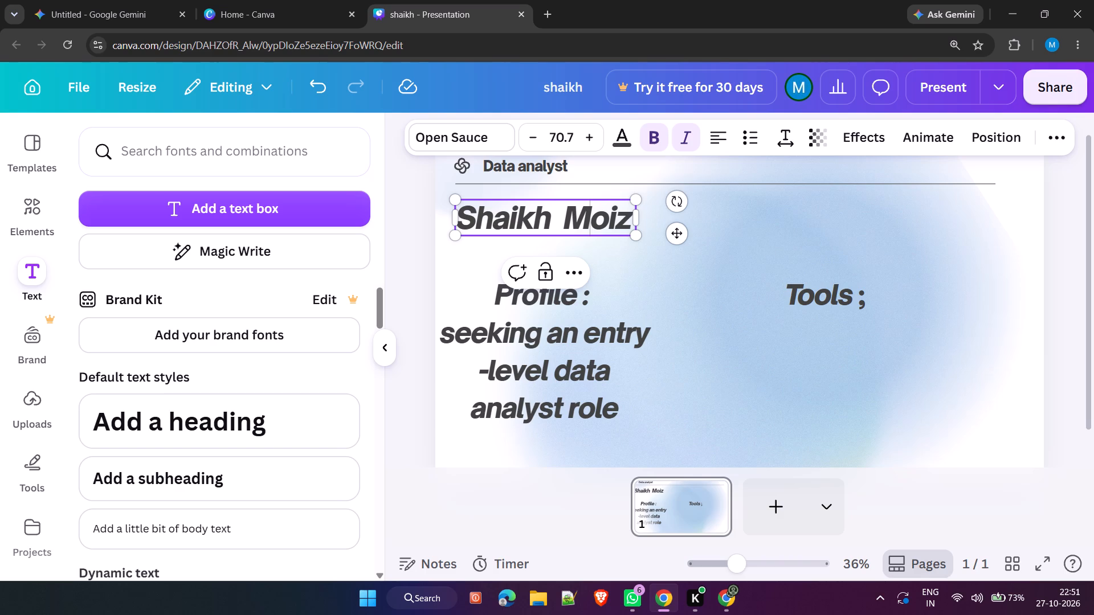
drag(640, 218, 647, 218)
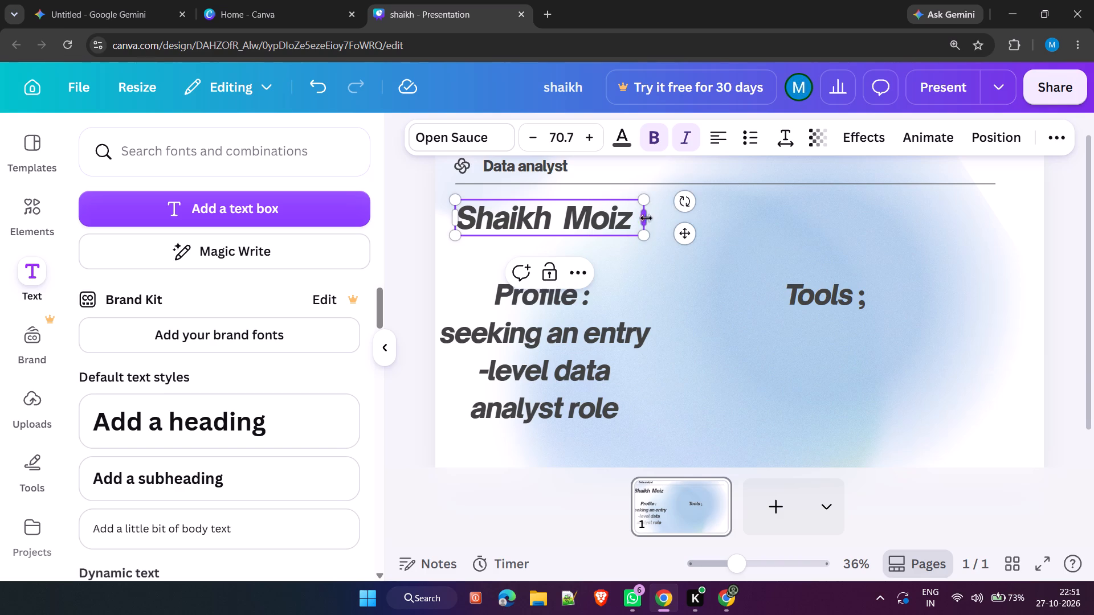
Replace the semicolon after "Tools" with a colon.
click(838, 307)
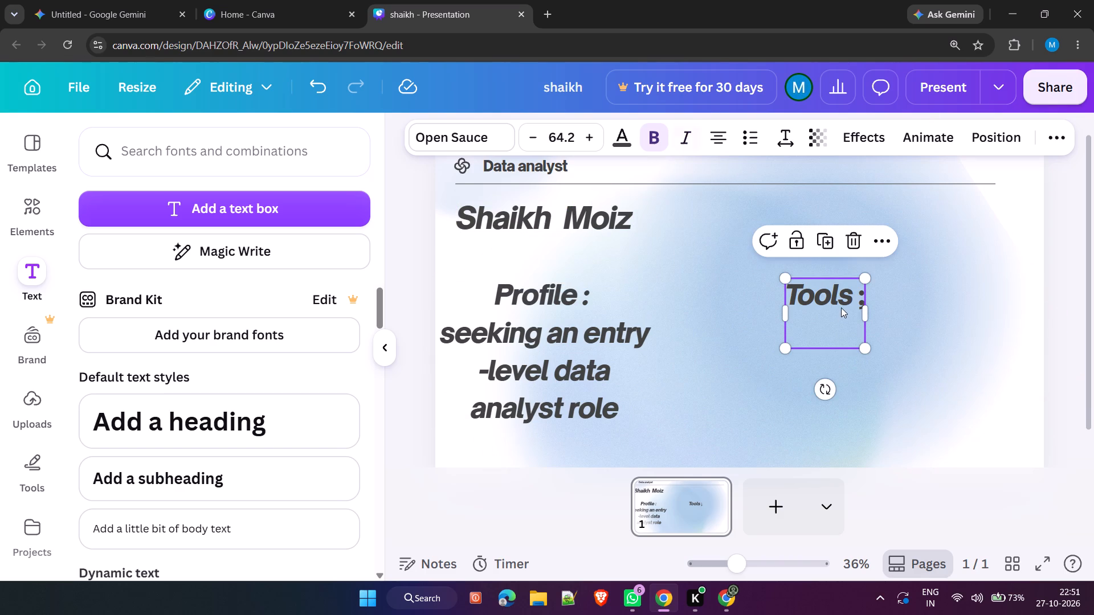
click(859, 296)
key(Right)
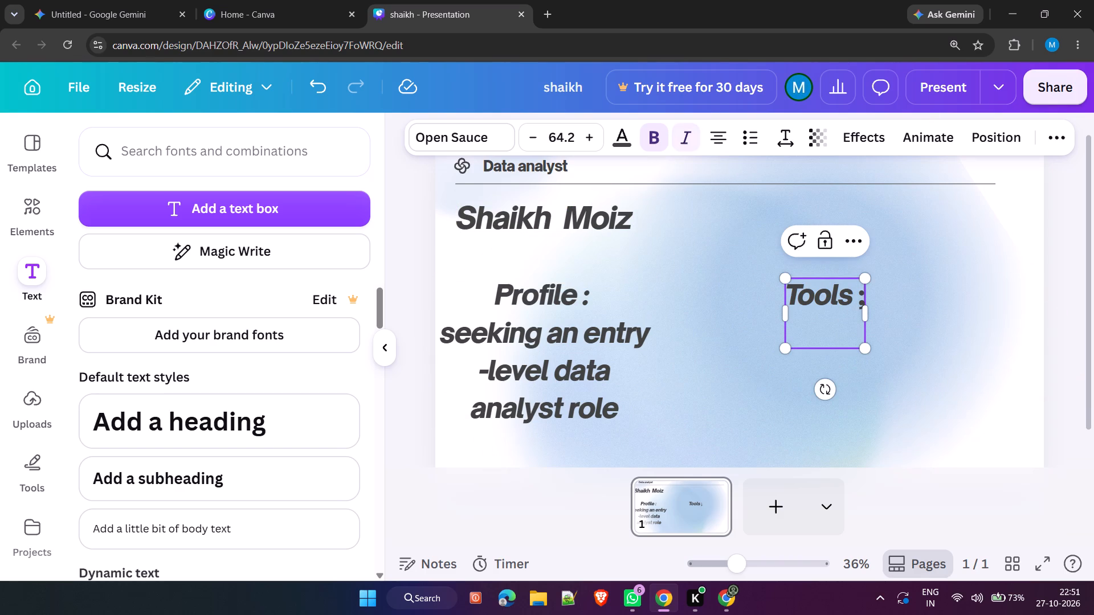
key(BackSpace)
key(shift+colon)
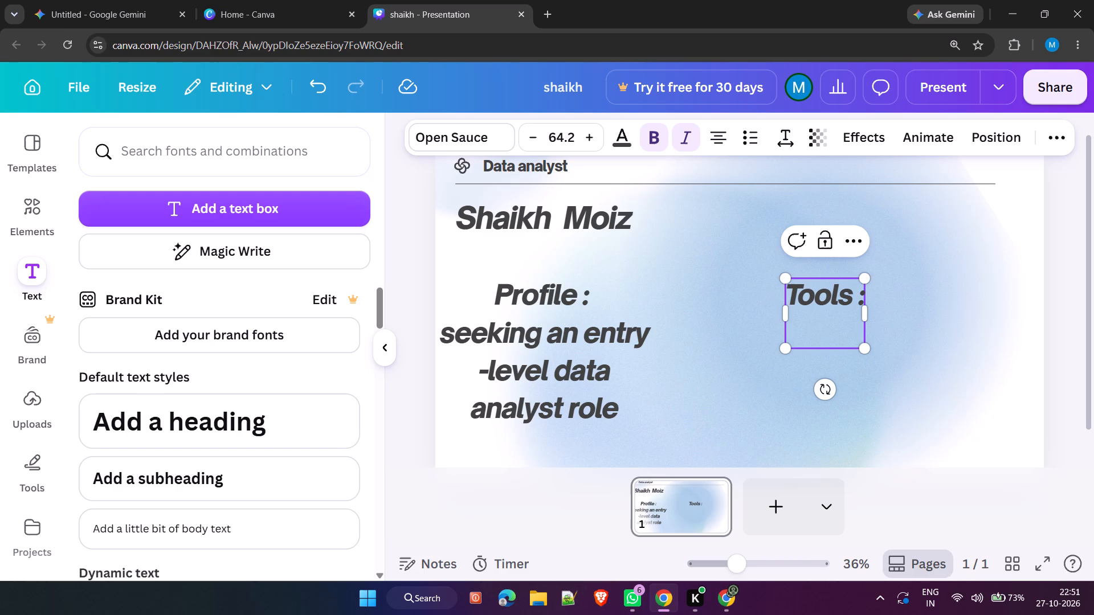
Enter "Excel, sql, python pandas, power bi." on the line below the "Tools :" heading in the same text box.
key(Right)
text(Excel)
text(,)
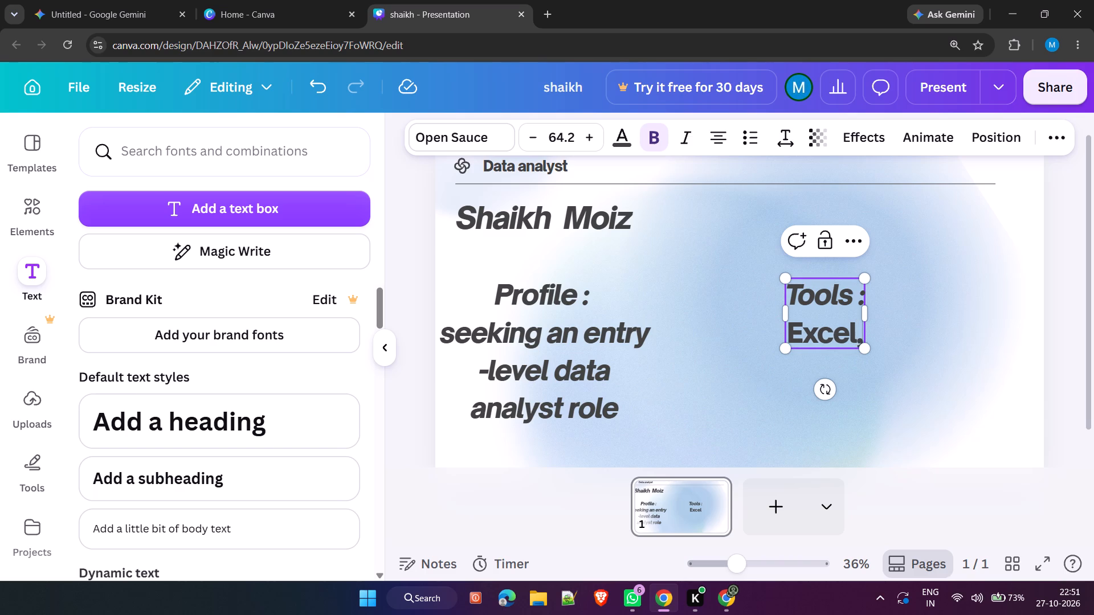
key(space)
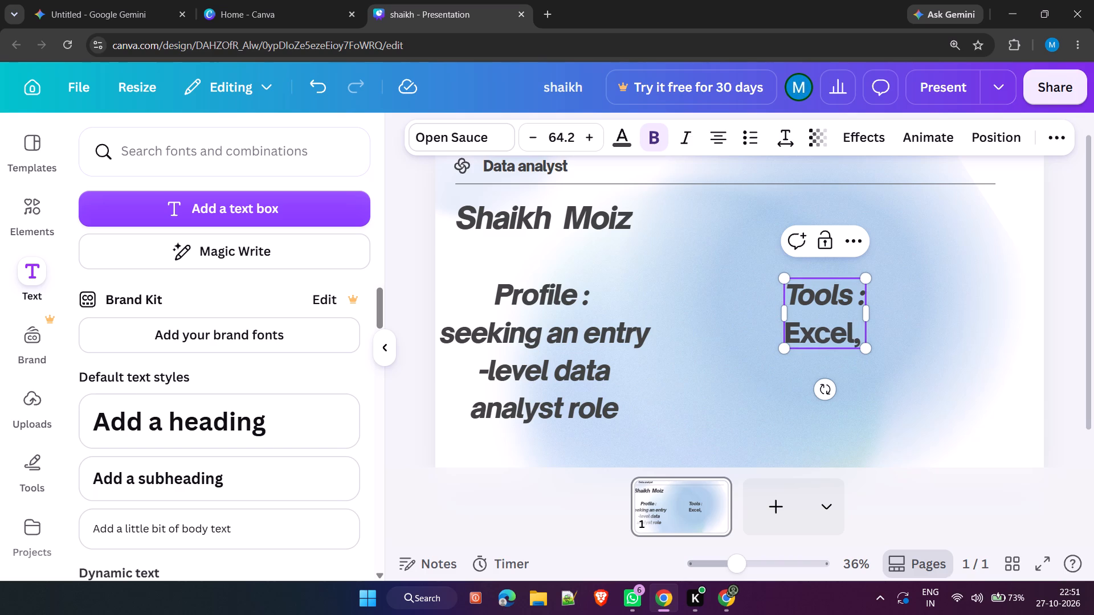
key(a)
key(BackSpace)
key(w)
key(BackSpace)
text(sql)
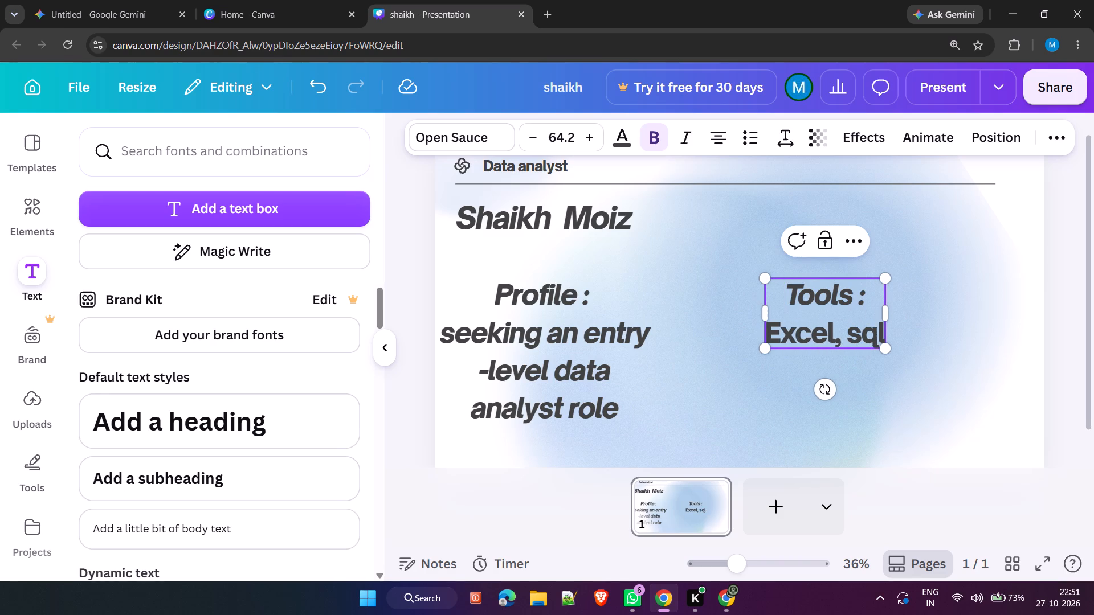
text(,)
key(space)
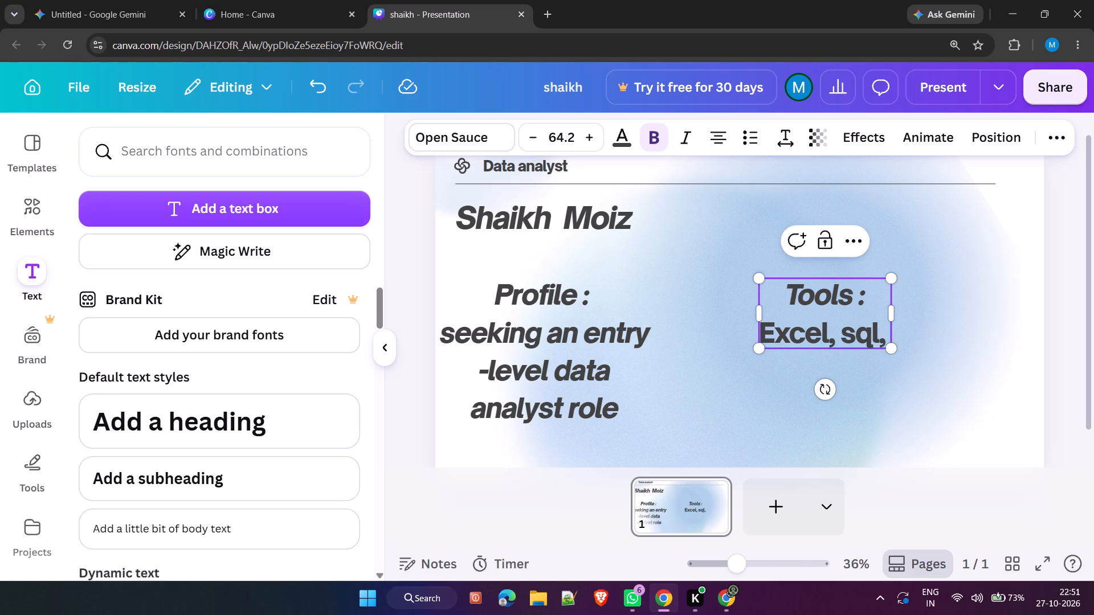
text(pyh)
key(BackSpace)
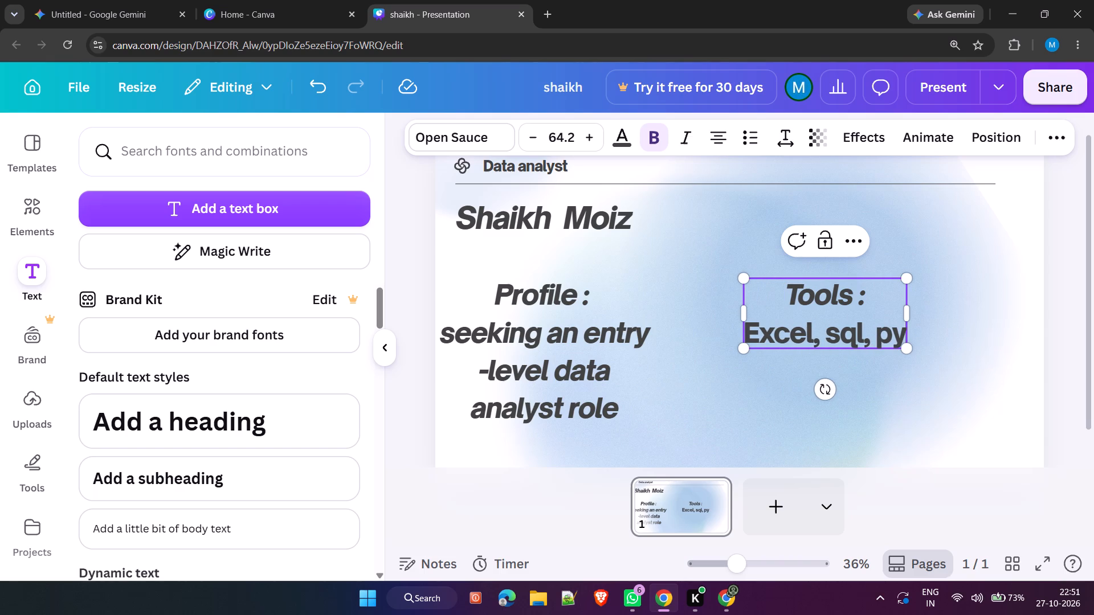
text(thon pandas)
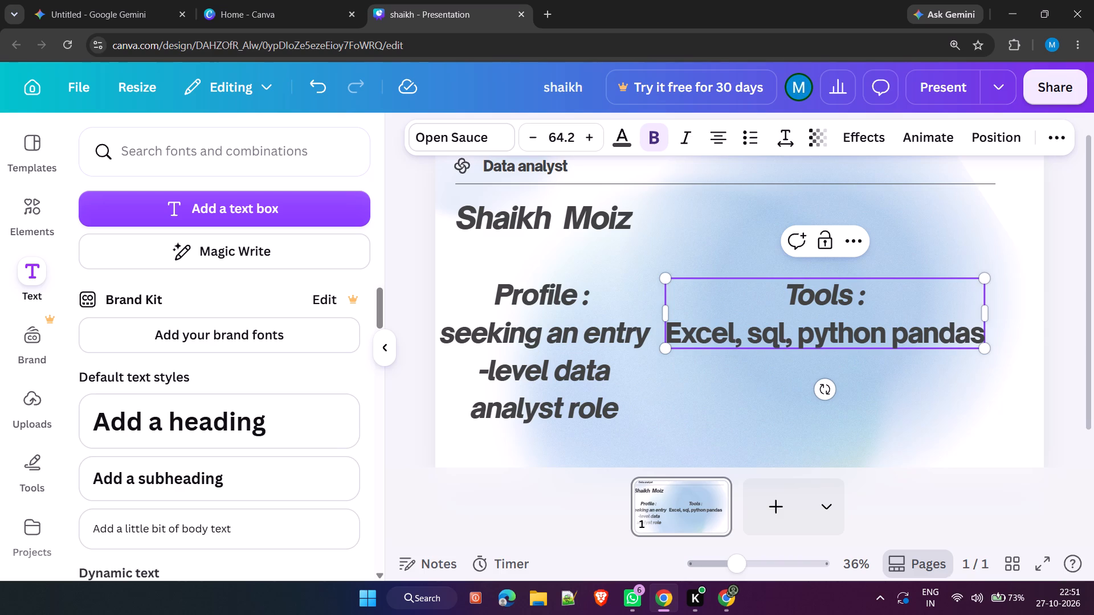
text(,)
key(space)
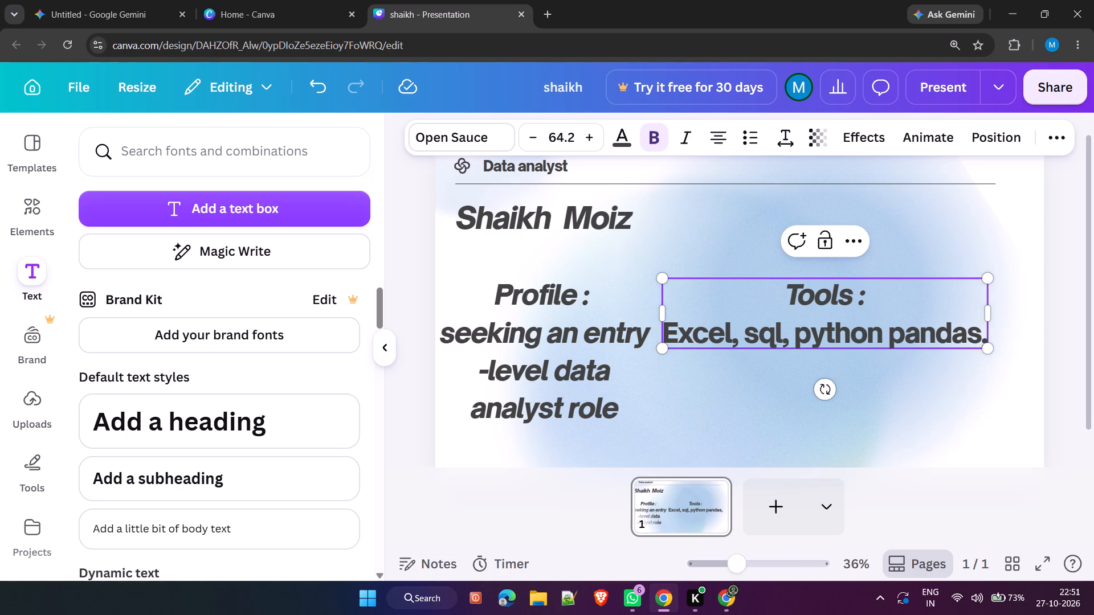
key(p)
text(owerb)
key(BackSpace)
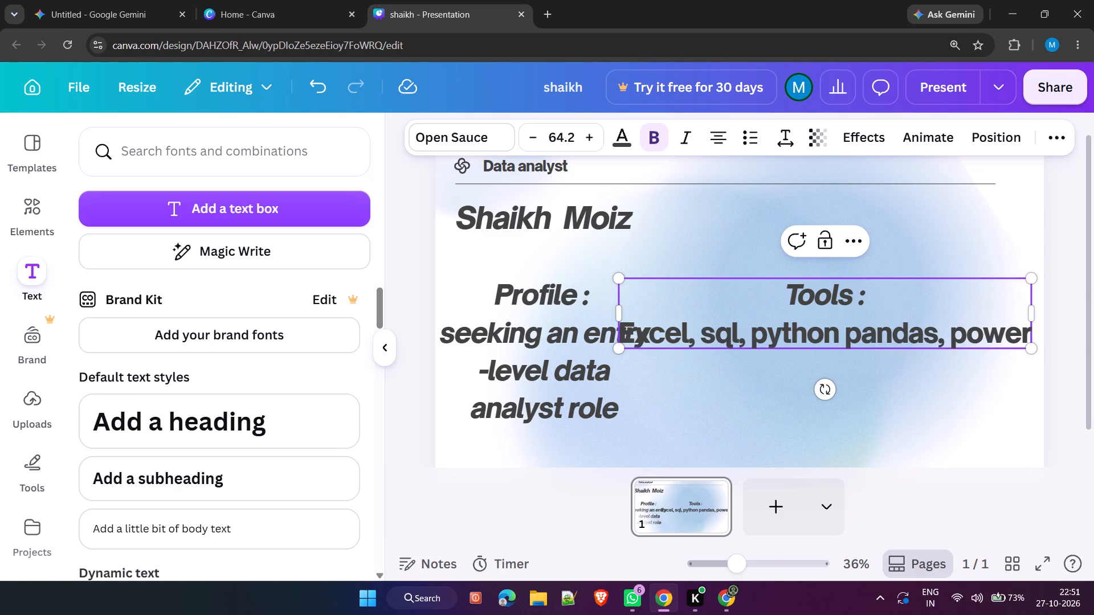
key(space)
text(bi)
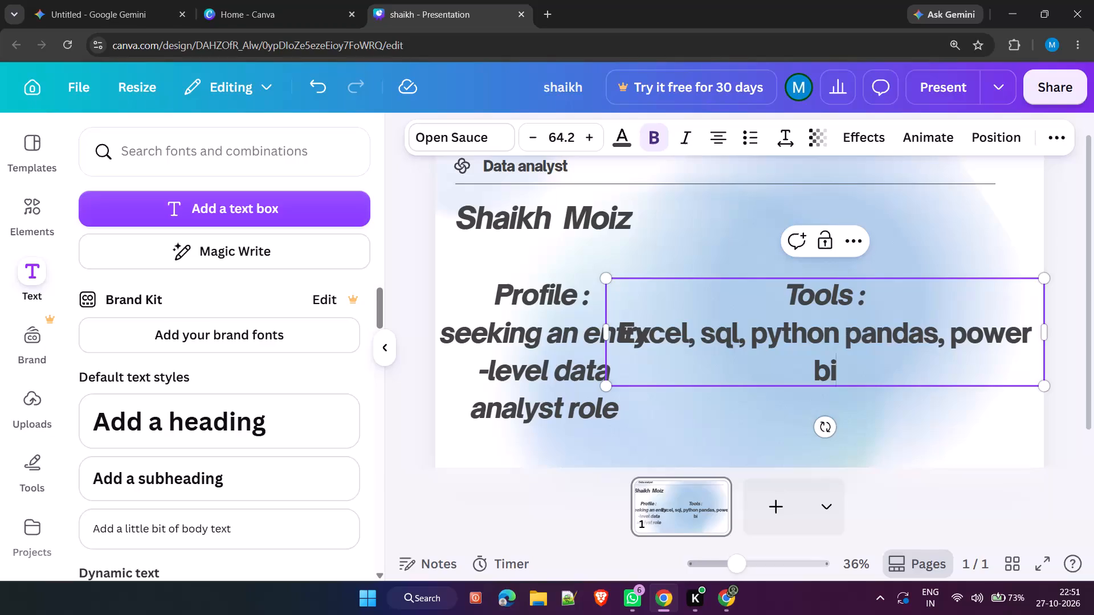
key(period)
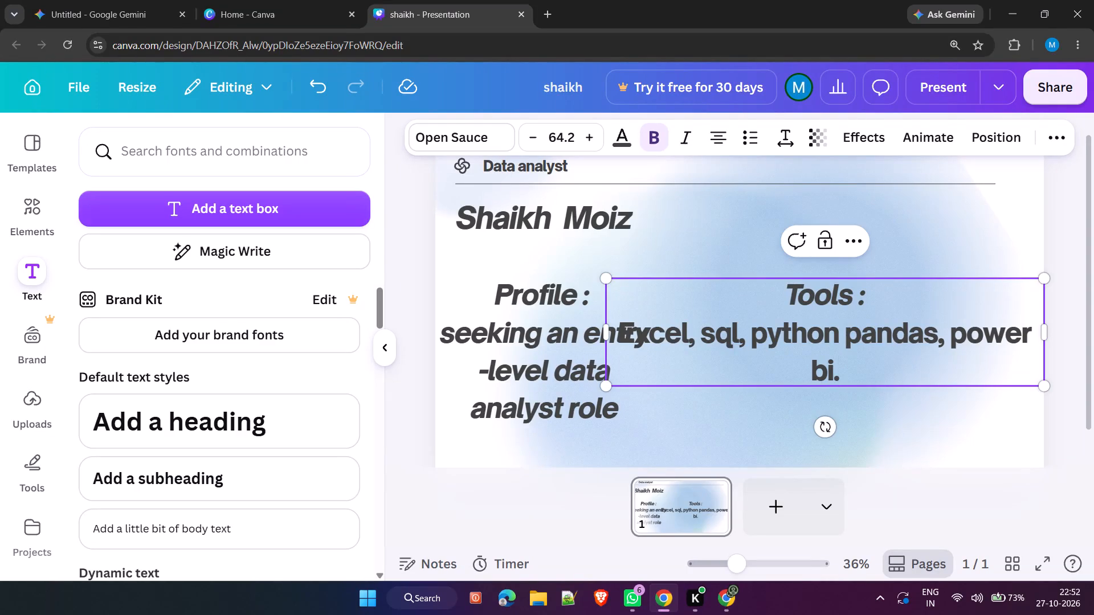
key(Return)
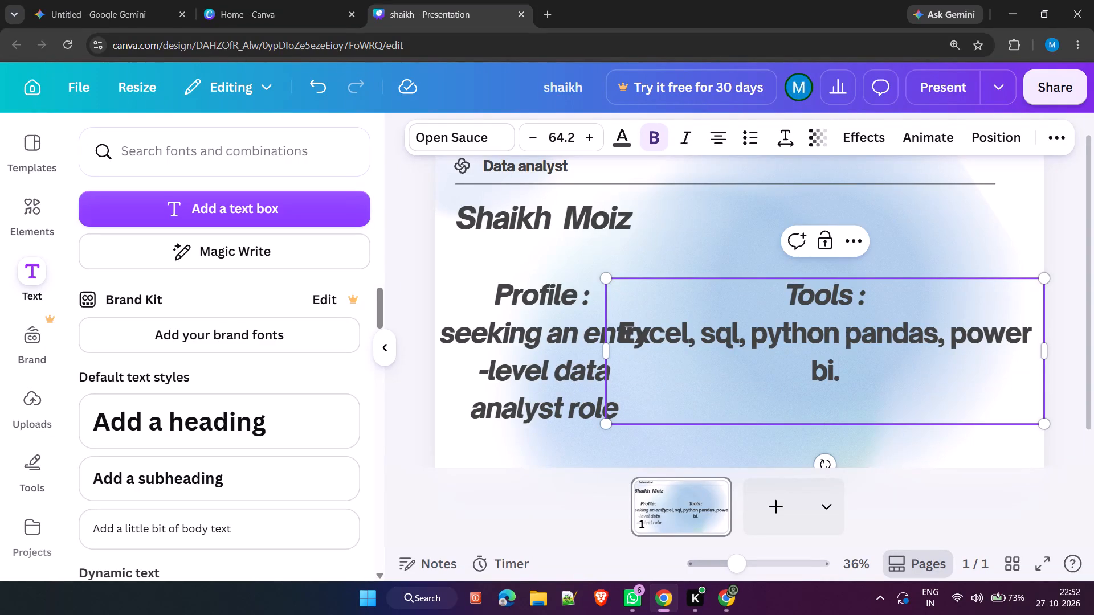
key(BackSpace)
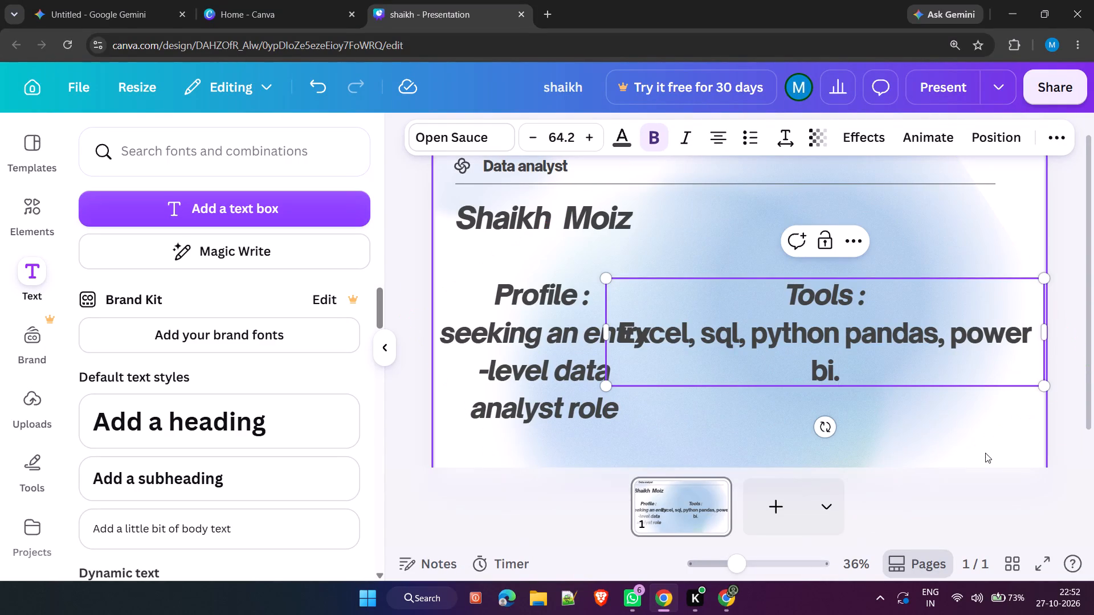
Narrow the "Tools :" text box from its left edge so it clears the "Profile :" text.
click(992, 450)
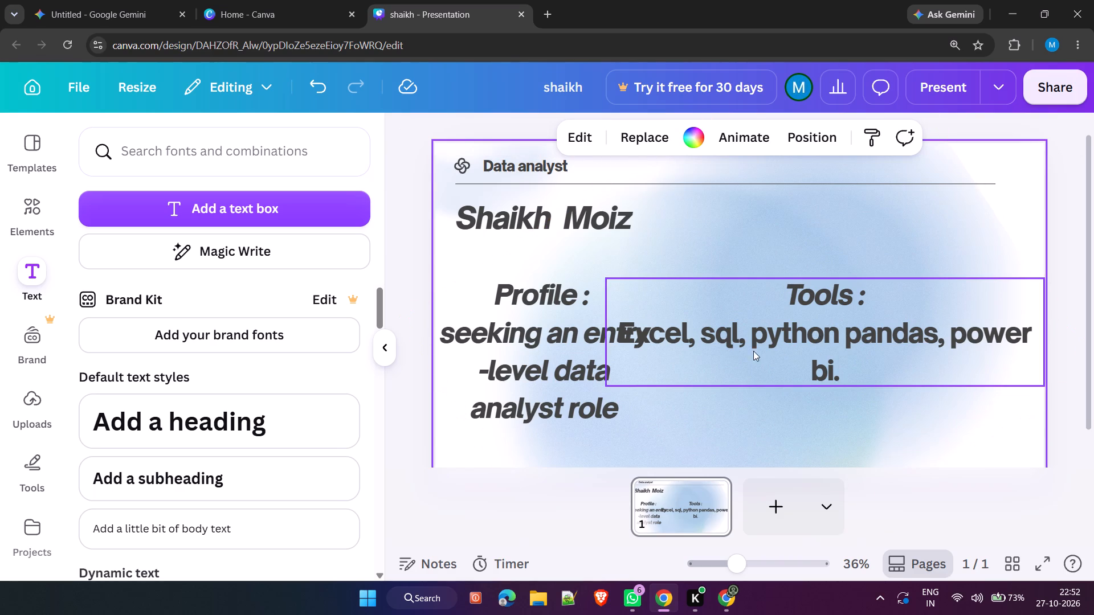
click(681, 307)
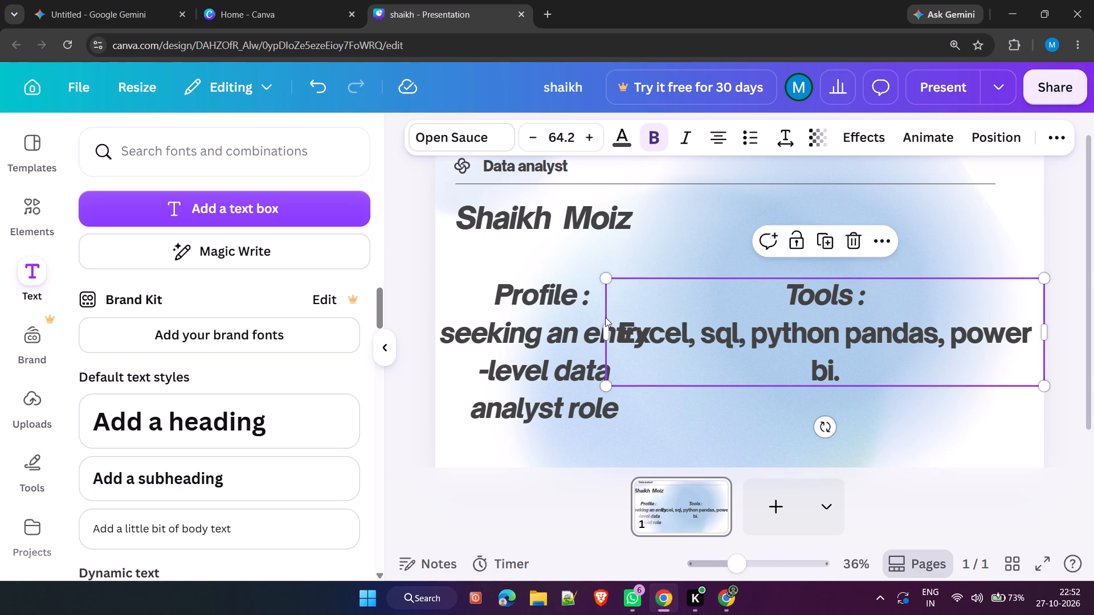
drag(604, 327, 671, 327)
click(773, 302)
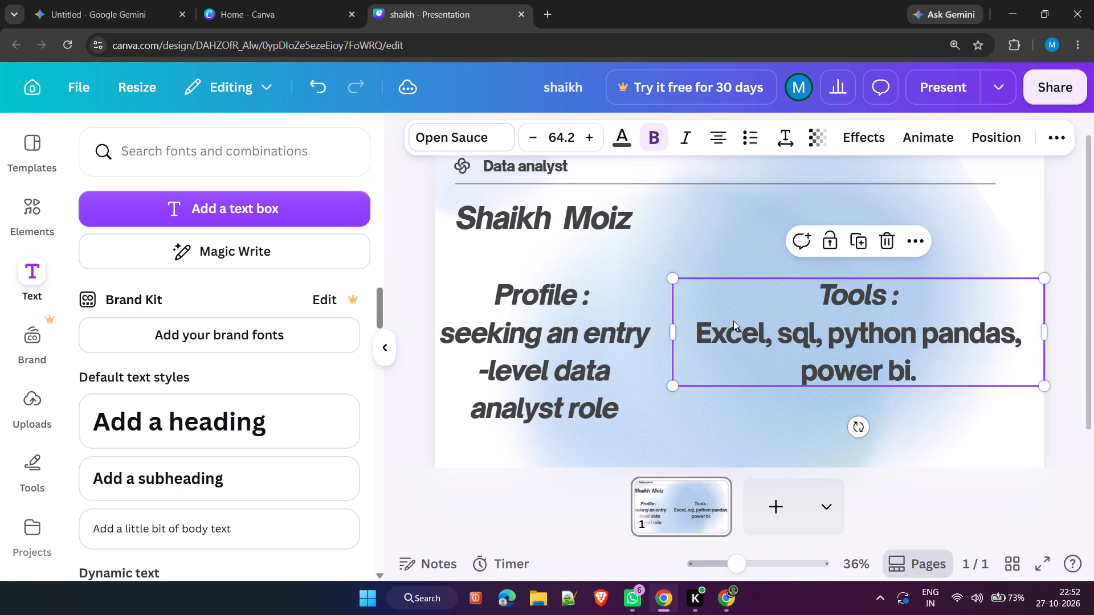
click(542, 506)
click(953, 497)
click(913, 416)
click(1001, 457)
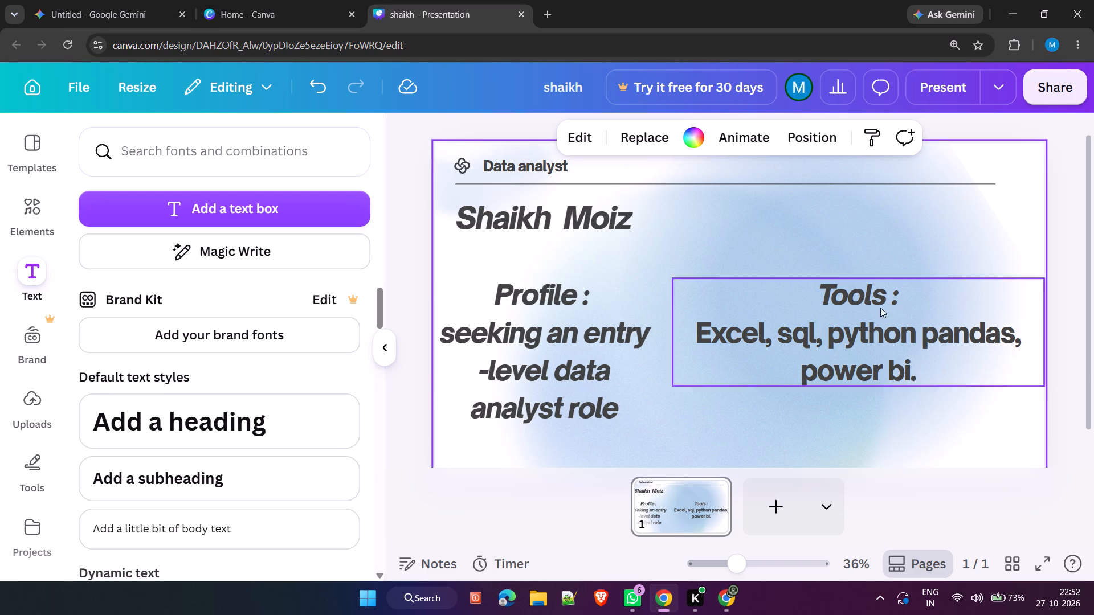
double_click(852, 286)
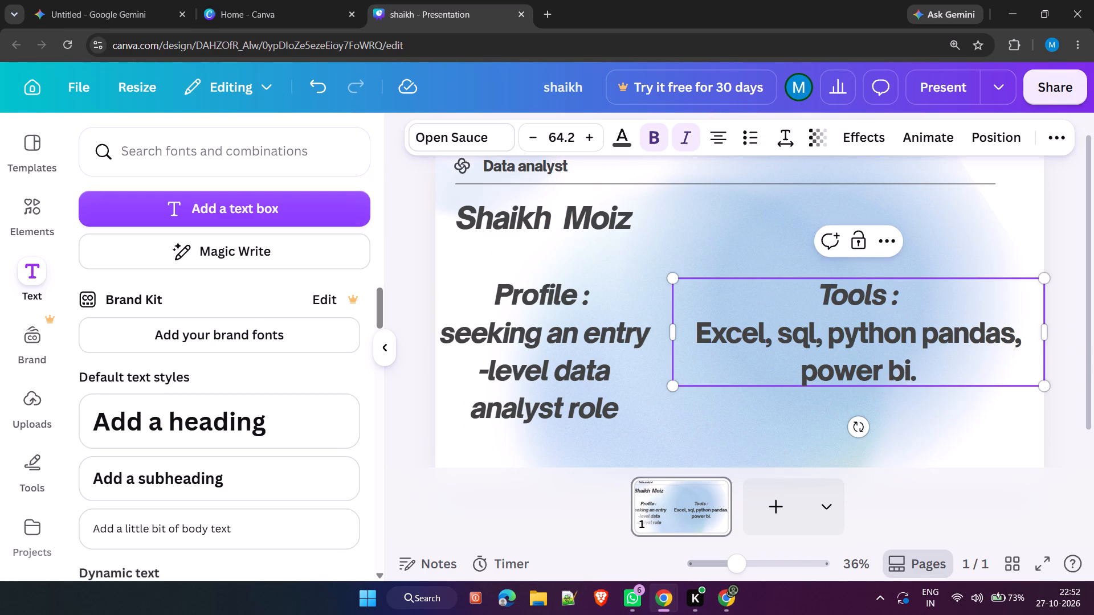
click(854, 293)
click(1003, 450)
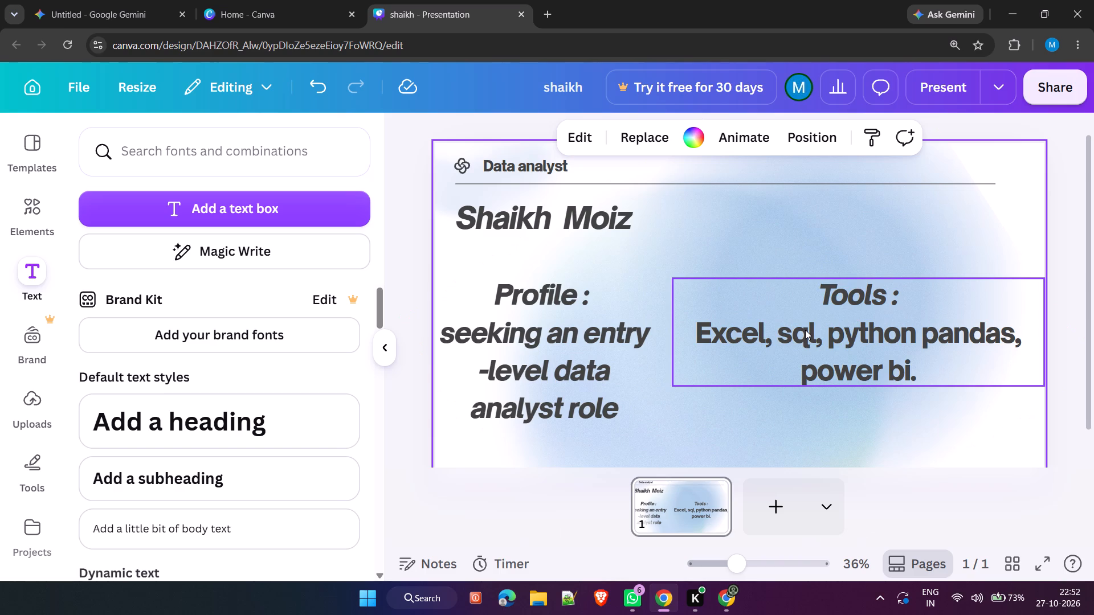
Shift the "Profile :" text box slightly to the right, keeping its top level with the "Tools :" text box.
click(525, 292)
drag(525, 292, 537, 292)
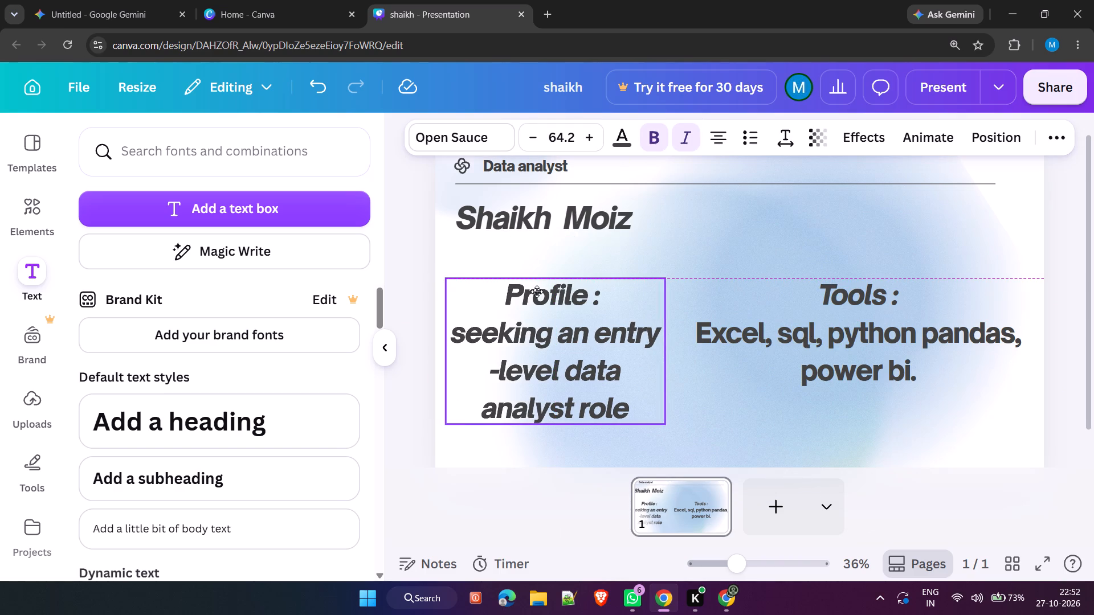
drag(537, 292, 537, 292)
Change the light blue colour of the large gradient graphic behind the text to purple #5e17eb.
click(707, 241)
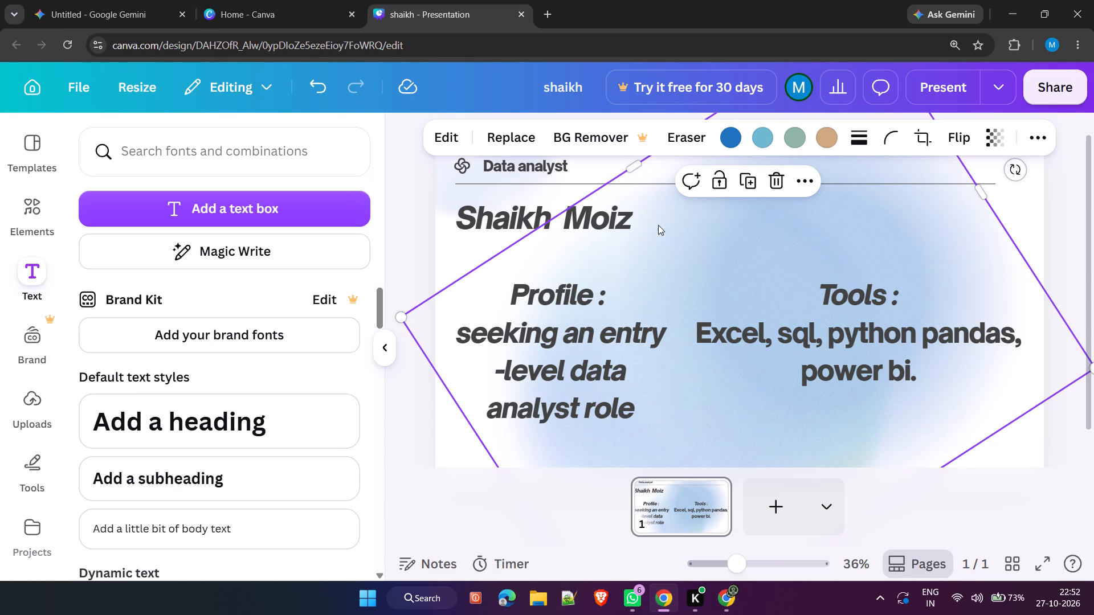
scroll(487, 305, up, 1)
scroll(506, 306, down, 1)
scroll(517, 304, up, 2)
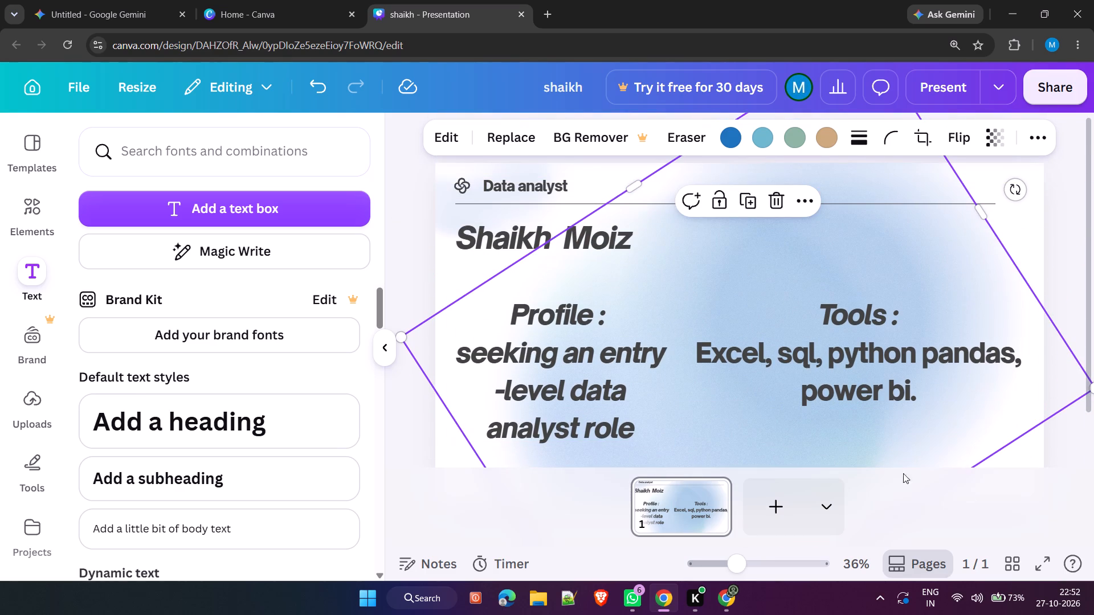
click(986, 496)
click(746, 137)
click(765, 137)
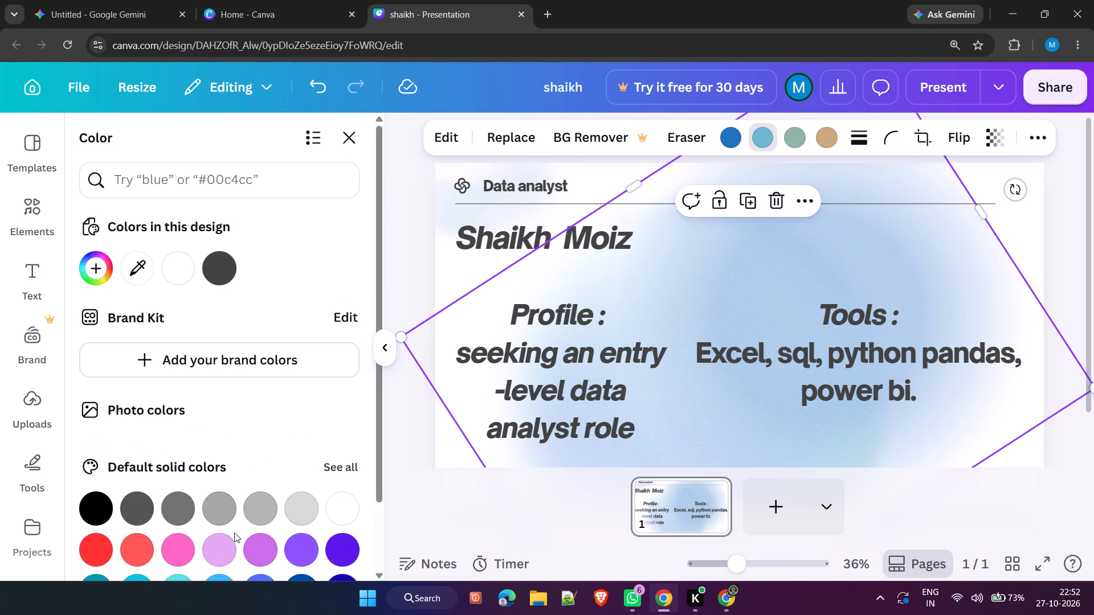
drag(299, 546, 590, 371)
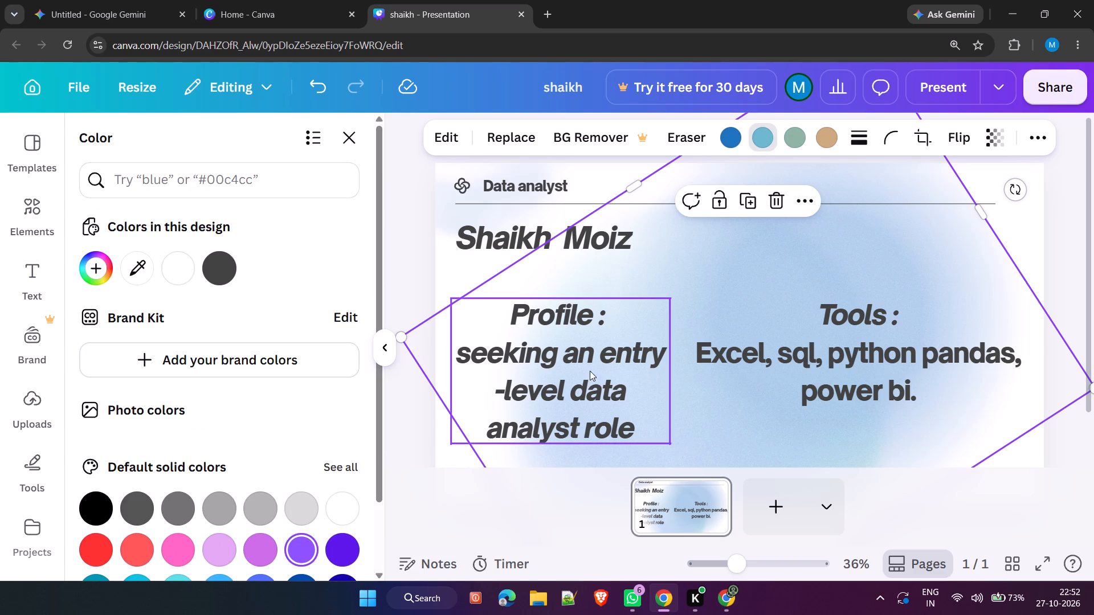
drag(590, 371, 708, 290)
click(343, 551)
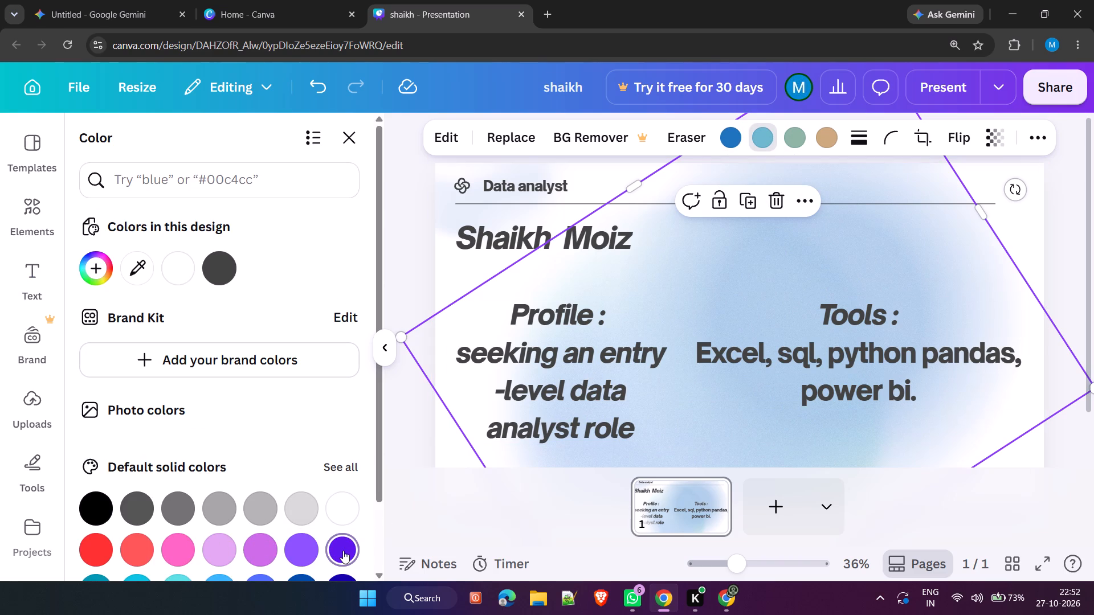
triple_click(343, 551)
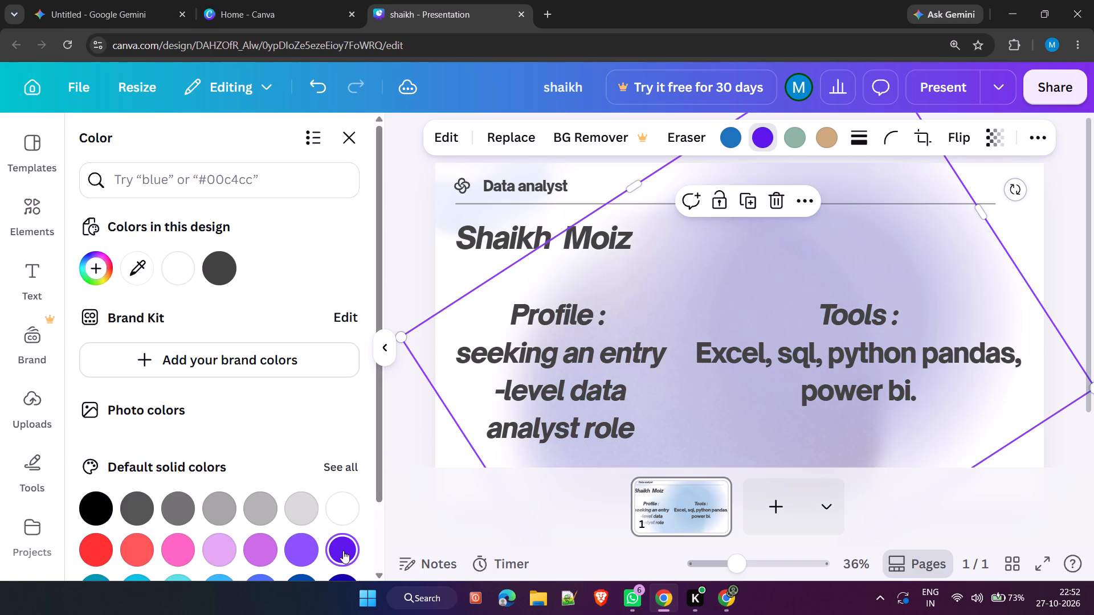
triple_click(343, 551)
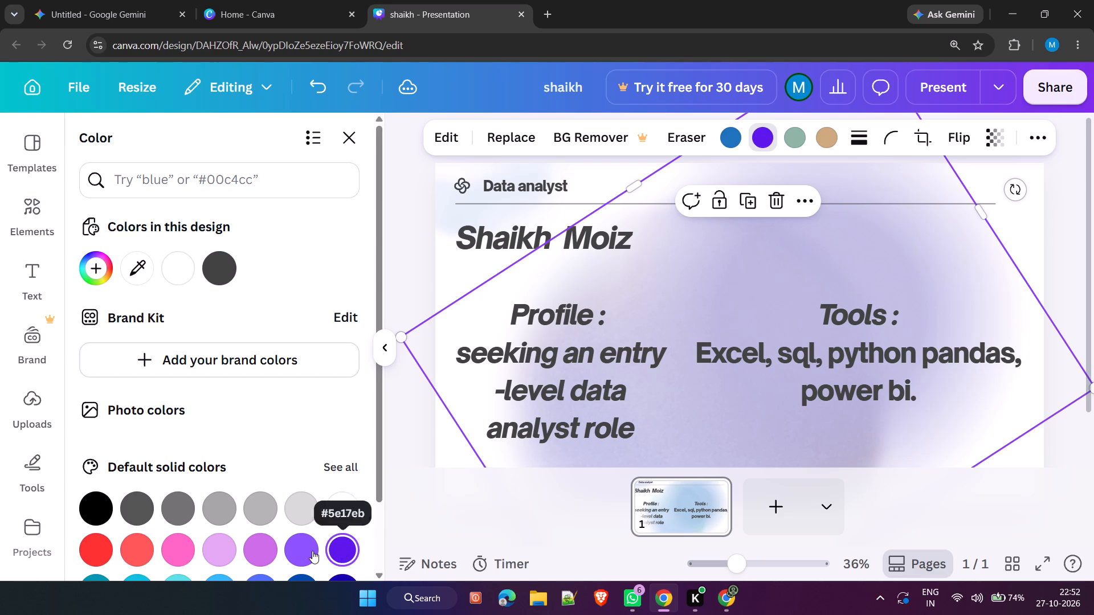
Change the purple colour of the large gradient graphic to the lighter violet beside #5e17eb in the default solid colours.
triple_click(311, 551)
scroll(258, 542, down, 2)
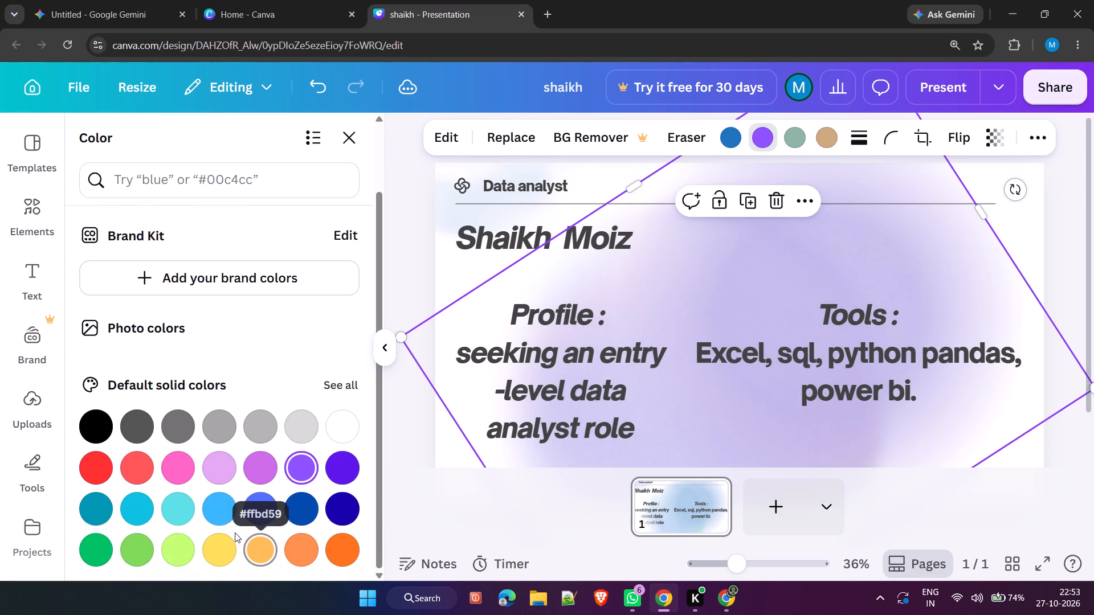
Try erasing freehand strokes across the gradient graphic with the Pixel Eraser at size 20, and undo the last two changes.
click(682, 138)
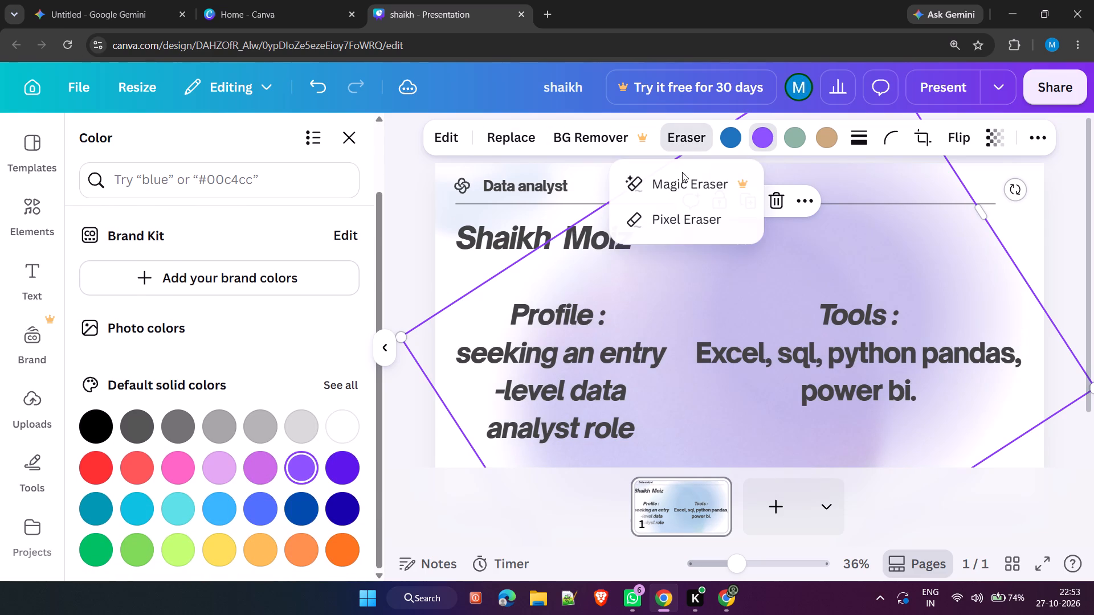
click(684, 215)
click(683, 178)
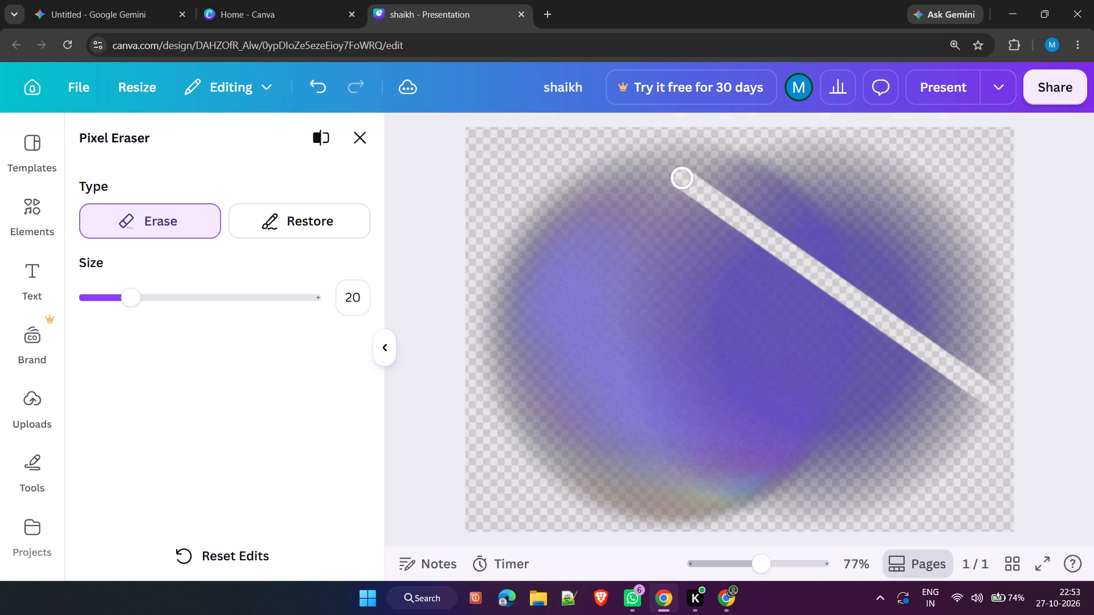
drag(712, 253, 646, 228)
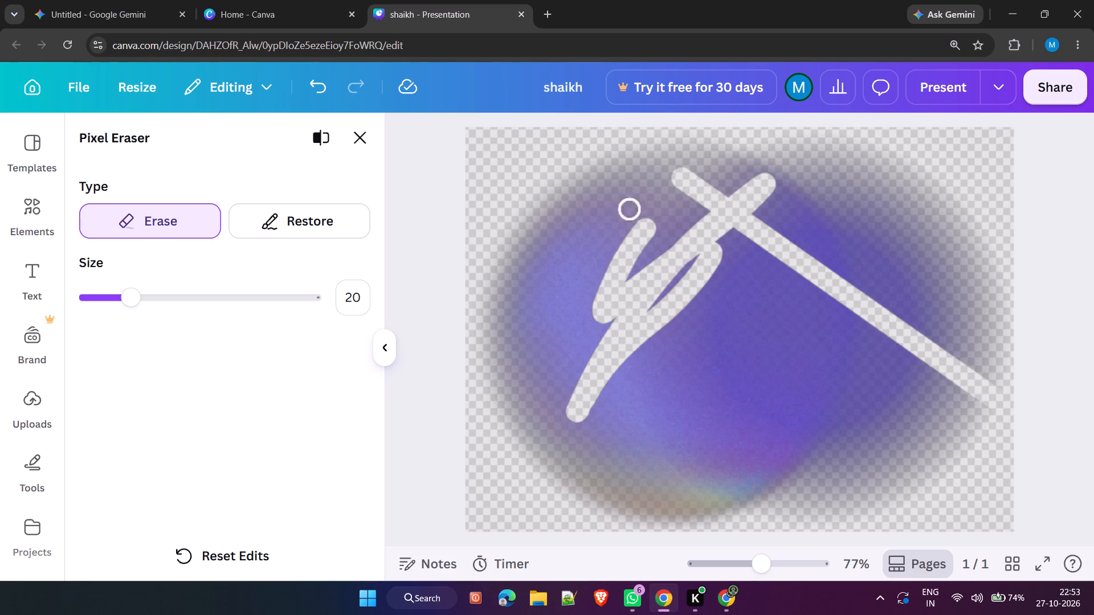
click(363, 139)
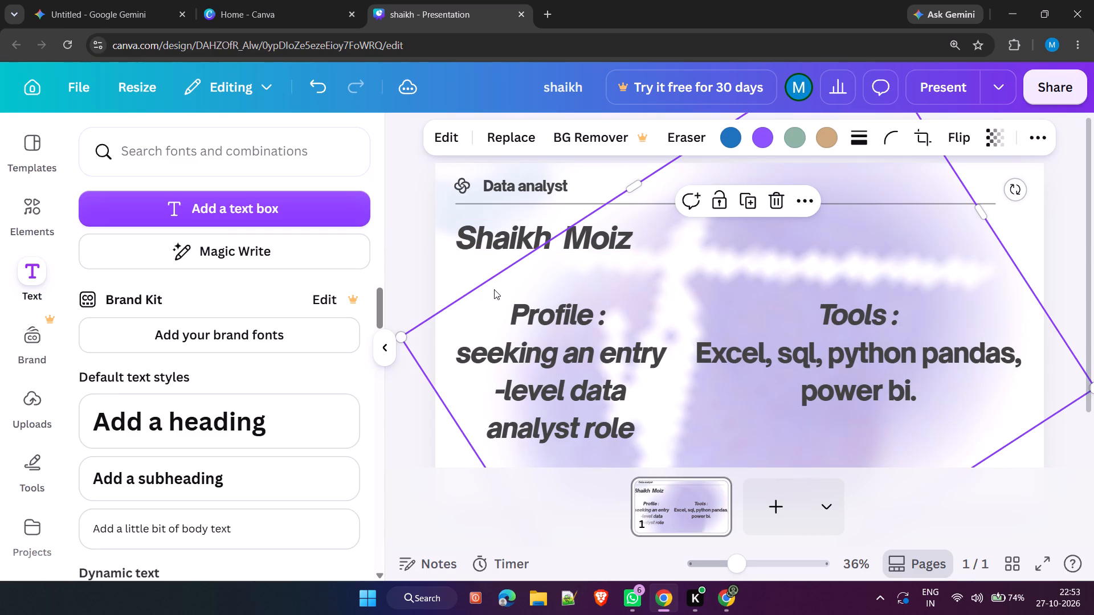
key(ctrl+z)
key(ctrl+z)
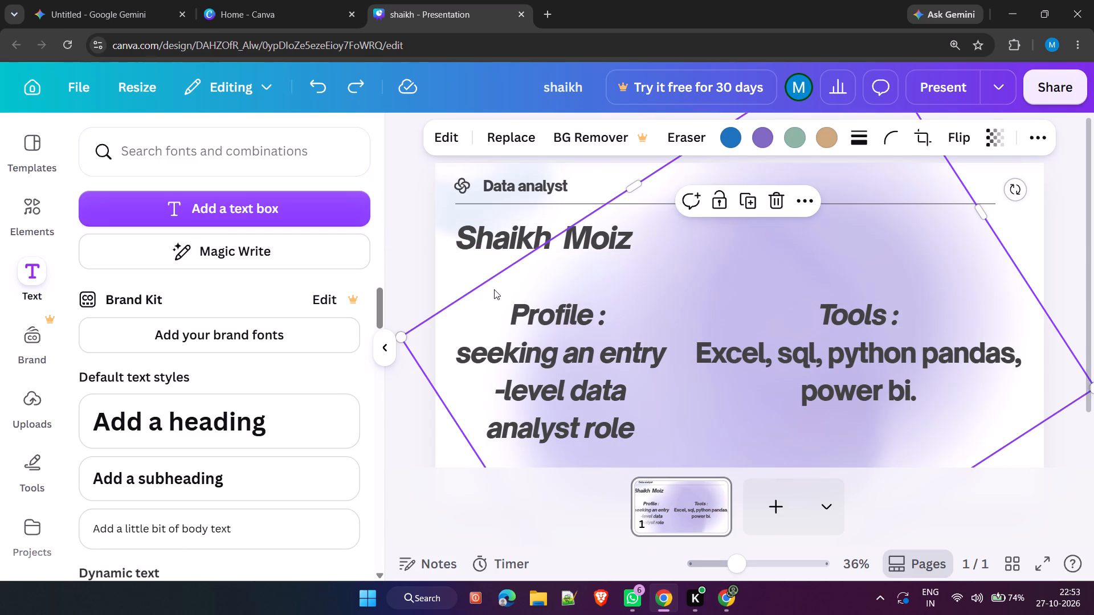
Move the large purple gradient graphic leftward on the slide so it sits behind the name and "Profile :" text.
scroll(481, 251, down, 2)
scroll(482, 251, up, 3)
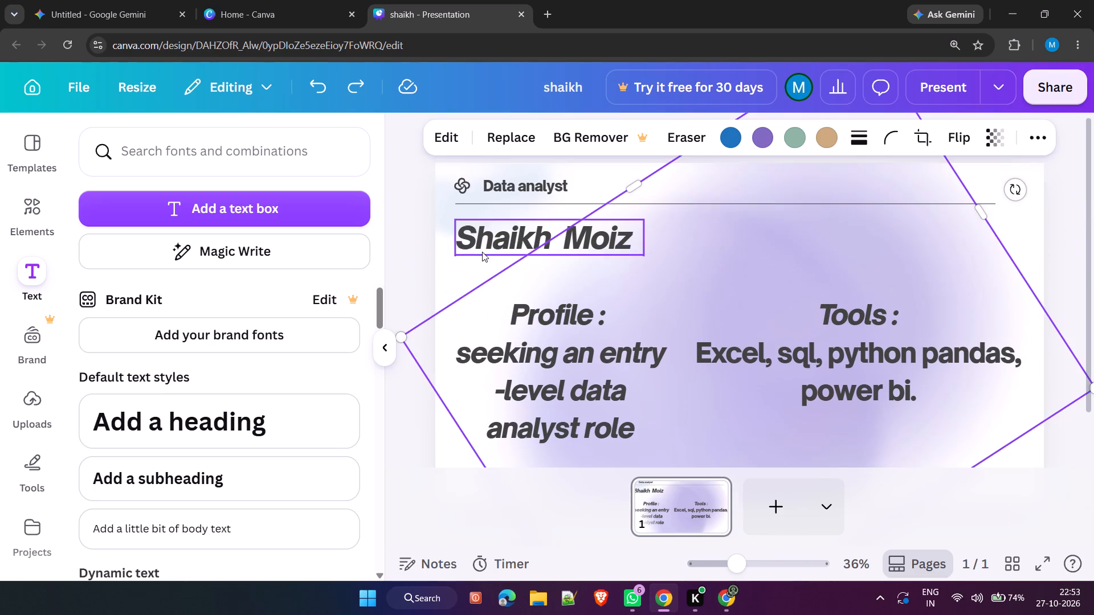
click(402, 268)
scroll(560, 257, down, 2)
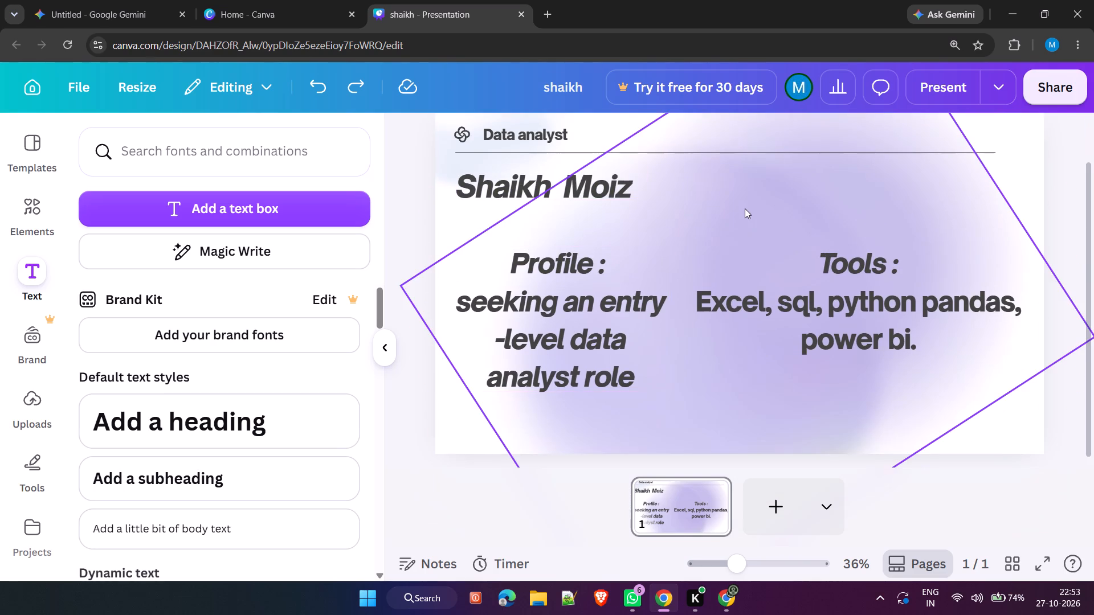
drag(730, 222, 469, 261)
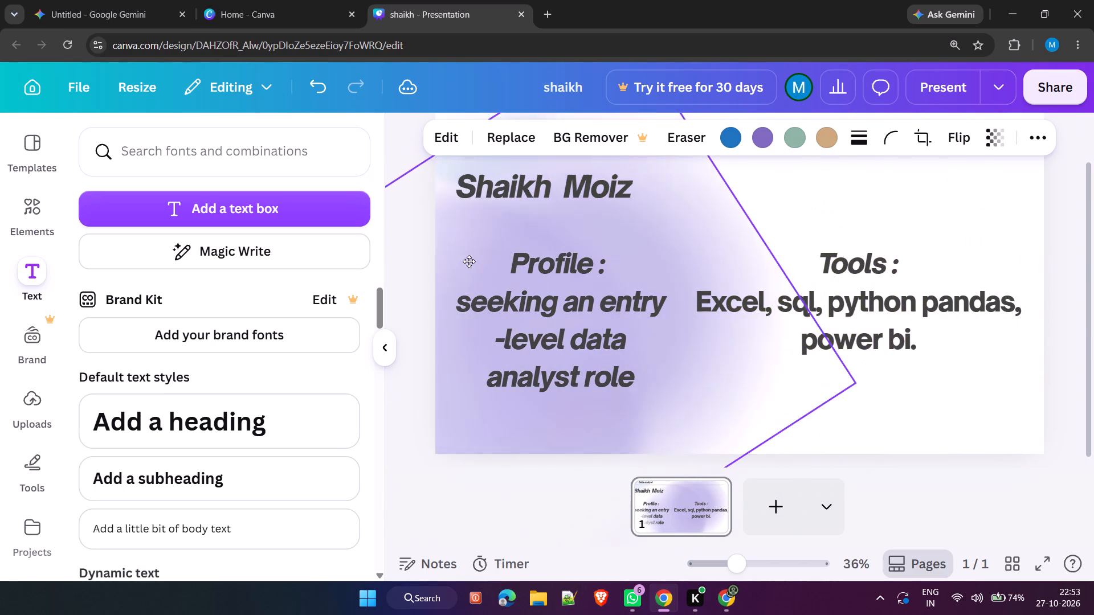
drag(469, 261, 566, 227)
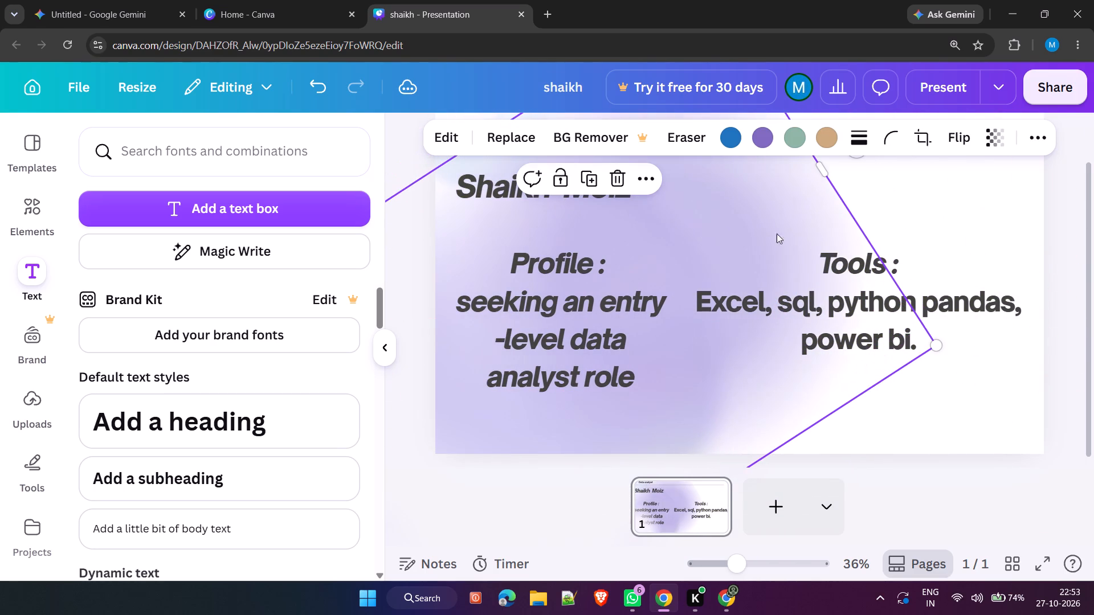
Stretch the purple gradient graphic from its right side so it extends behind the "Tools :" text to the slide's right edge.
drag(827, 171, 965, 138)
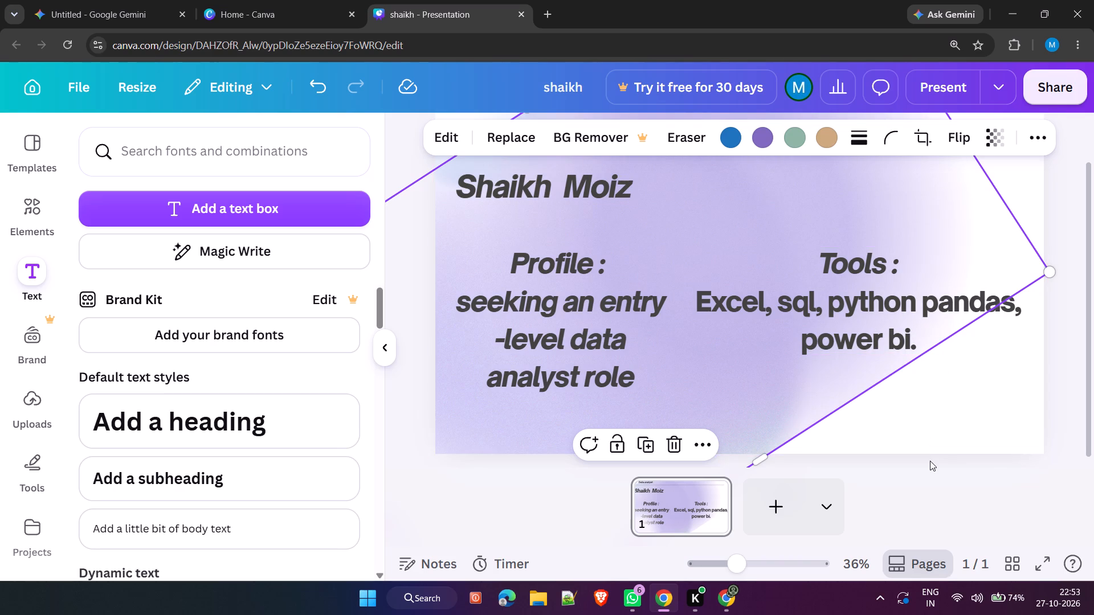
click(928, 505)
click(944, 418)
scroll(930, 416, up, 5)
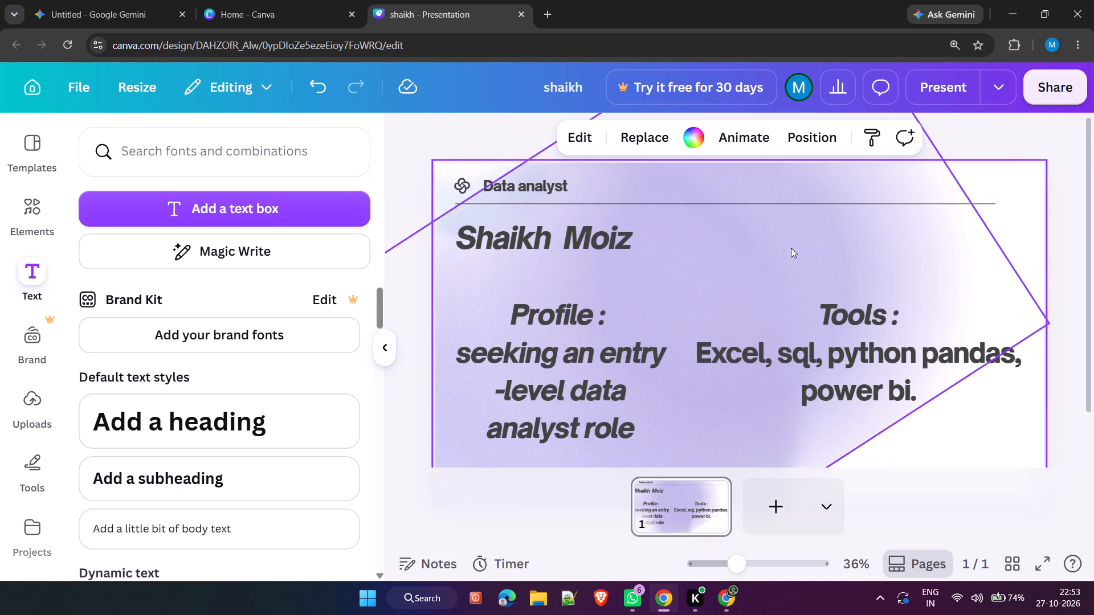
Add a new text box and place it above the "Tools :" heading, level with the presenter name.
click(243, 208)
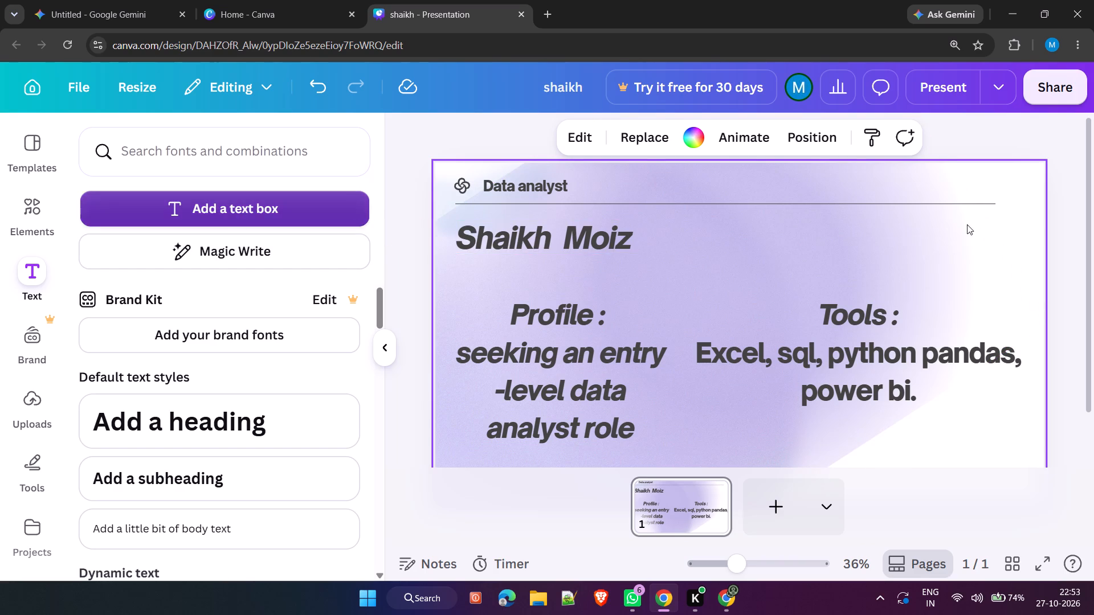
drag(721, 335, 758, 289)
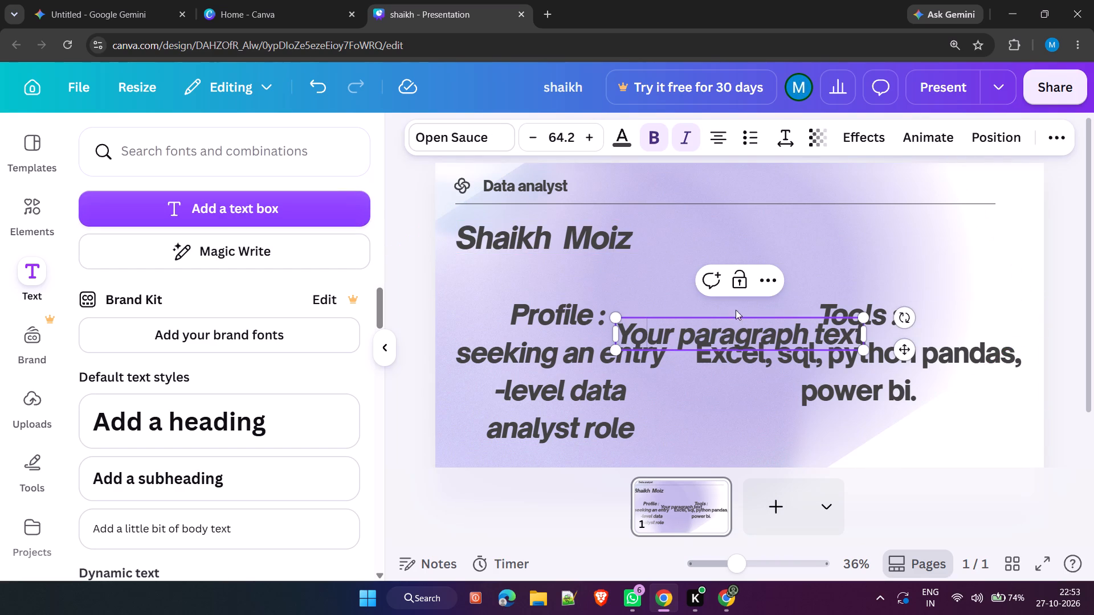
drag(734, 323, 770, 271)
click(746, 325)
click(739, 335)
drag(736, 329, 765, 297)
click(915, 445)
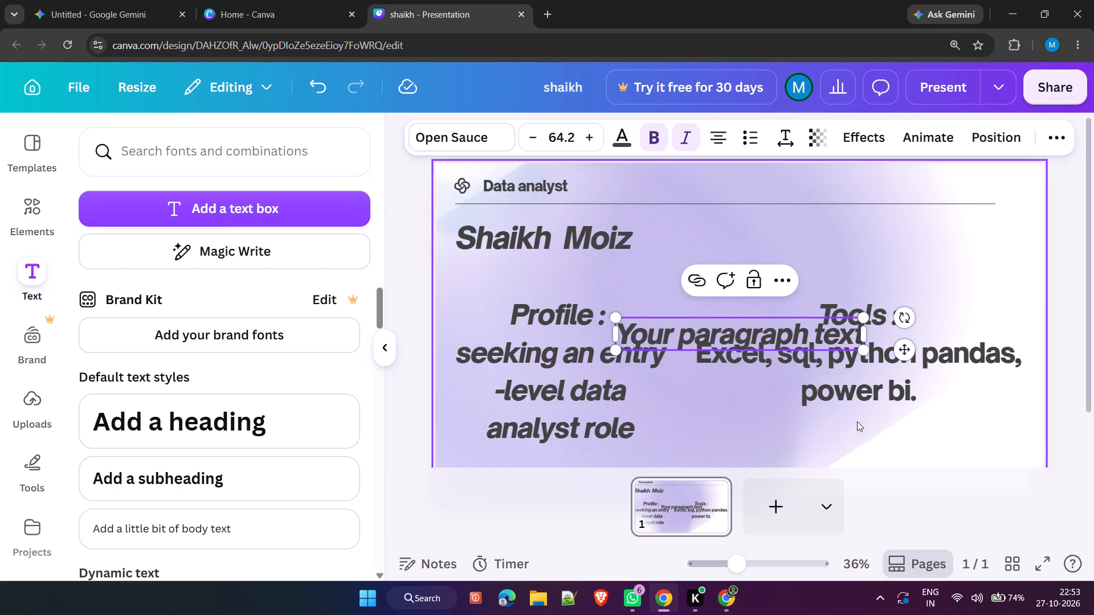
drag(730, 328, 831, 233)
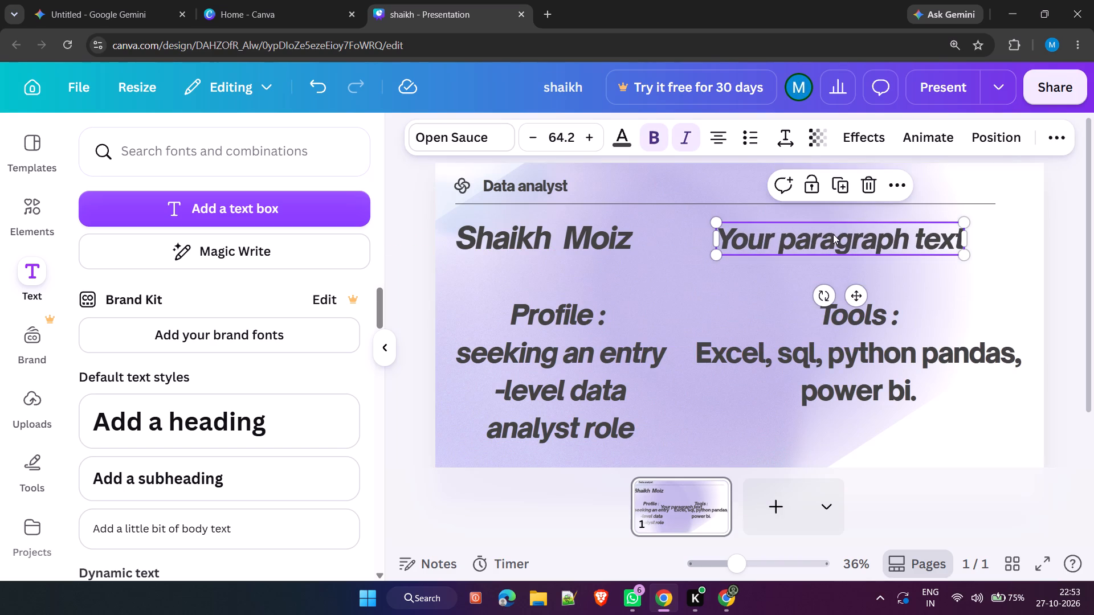
Replace the placeholder text in the new text box above "Tools :" with "Graduated".
click(852, 240)
click(852, 240)
double_click(852, 242)
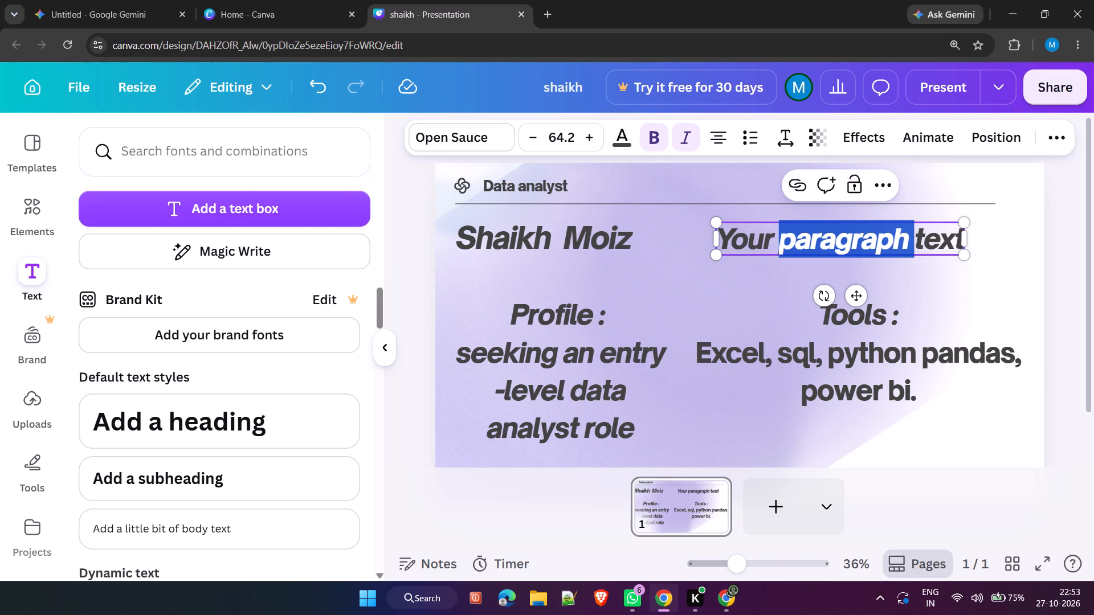
key(BackSpace)
key(BackSpace)
key(BackSpace)
key(BackSpace)
key(BackSpace)
key(BackSpace)
key(BackSpace)
key(BackSpace)
key(BackSpace)
key(BackSpace)
key(BackSpace)
key(BackSpace)
key(BackSpace)
key(BackSpace)
key(BackSpace)
key(BackSpace)
key(BackSpace)
key(BackSpace)
key(BackSpace)
key(BackSpace)
key(BackSpace)
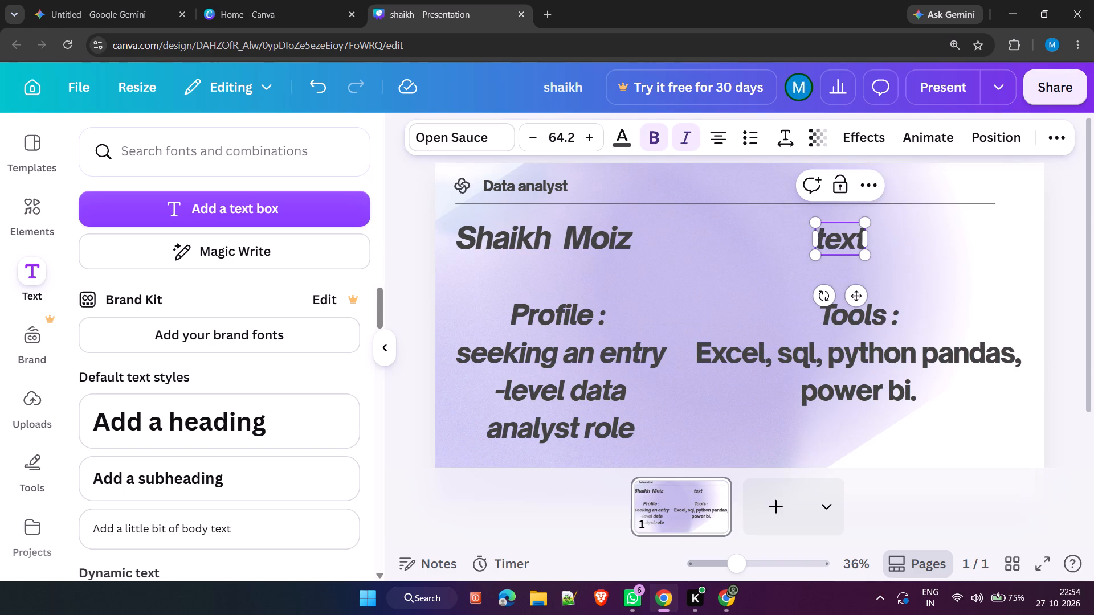
key(Right)
key(Right)
key(Right)
key(Right)
key(Right)
key(Right)
key(Right)
key(Right)
key(Right)
key(Right)
key(Right)
key(Right)
key(BackSpace)
key(BackSpace)
key(BackSpace)
key(BackSpace)
key(BackSpace)
key(BackSpace)
key(BackSpace)
key(BackSpace)
key(BackSpace)
key(BackSpace)
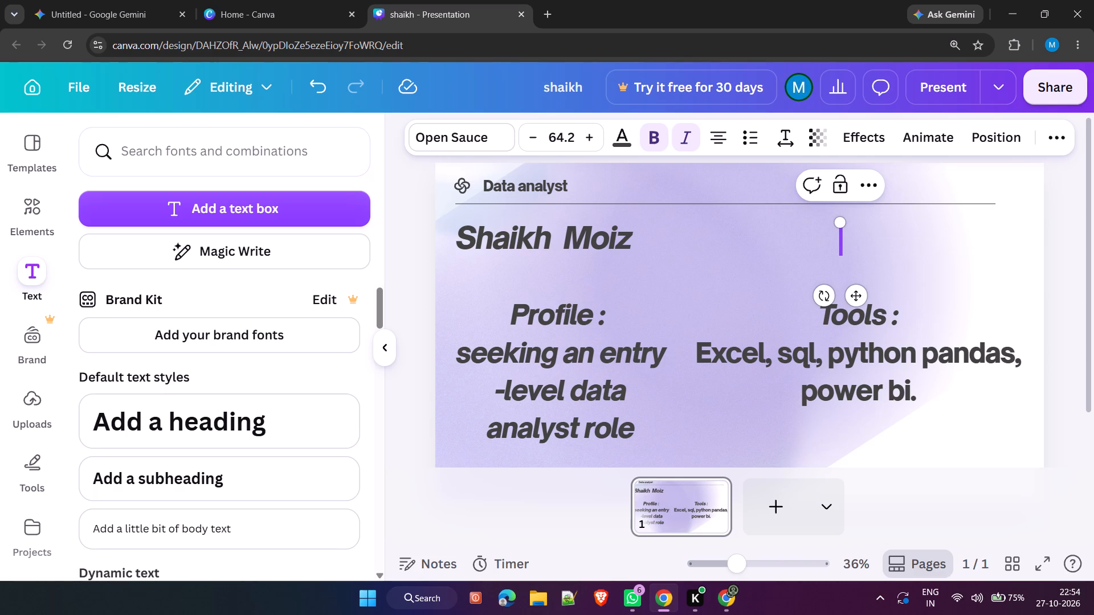
text(Gr)
text(aduated)
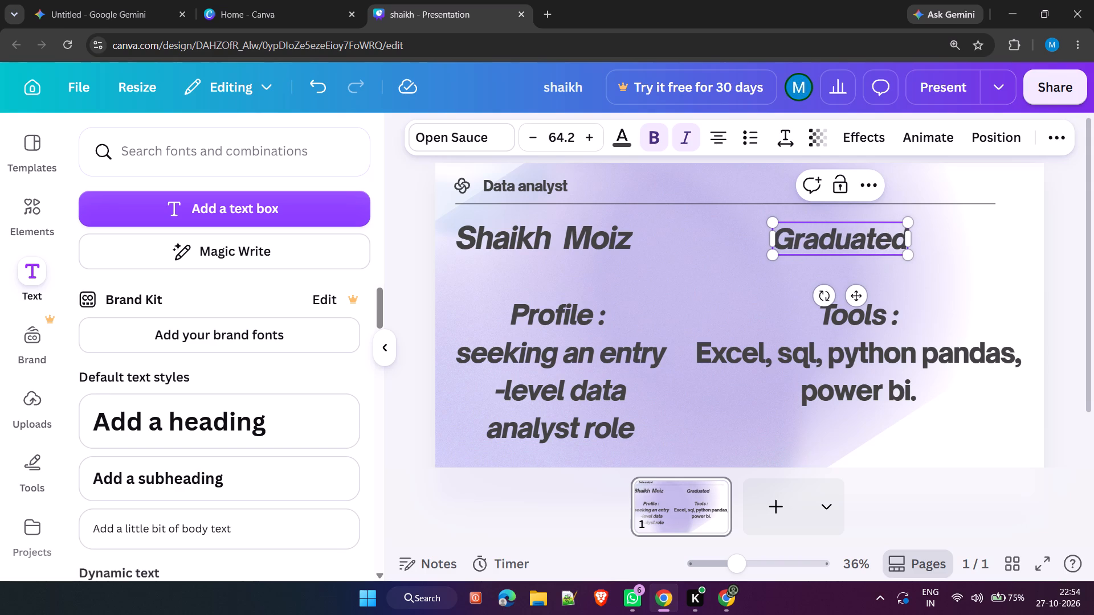
Shift the "Graduated" text box slightly right and up, keeping it roughly level with the presenter name.
click(1060, 256)
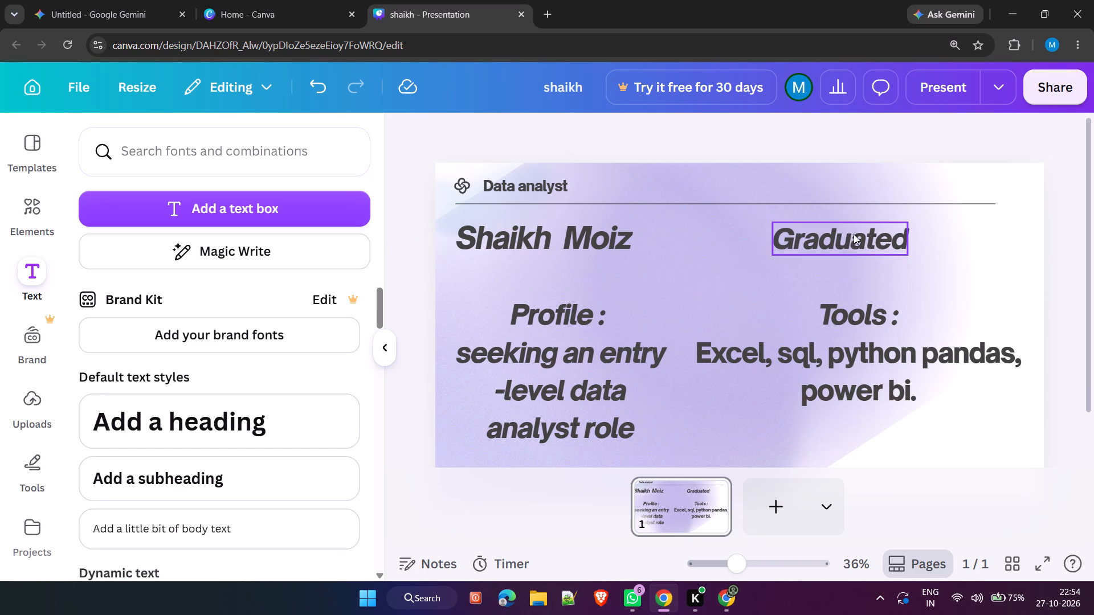
drag(849, 239, 877, 234)
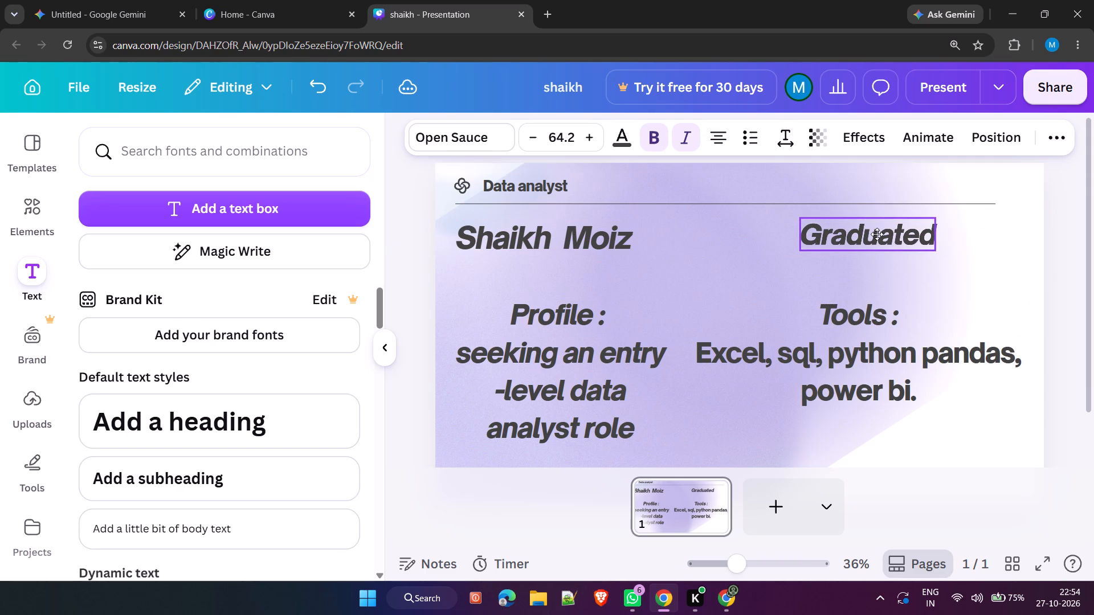
drag(877, 234, 877, 235)
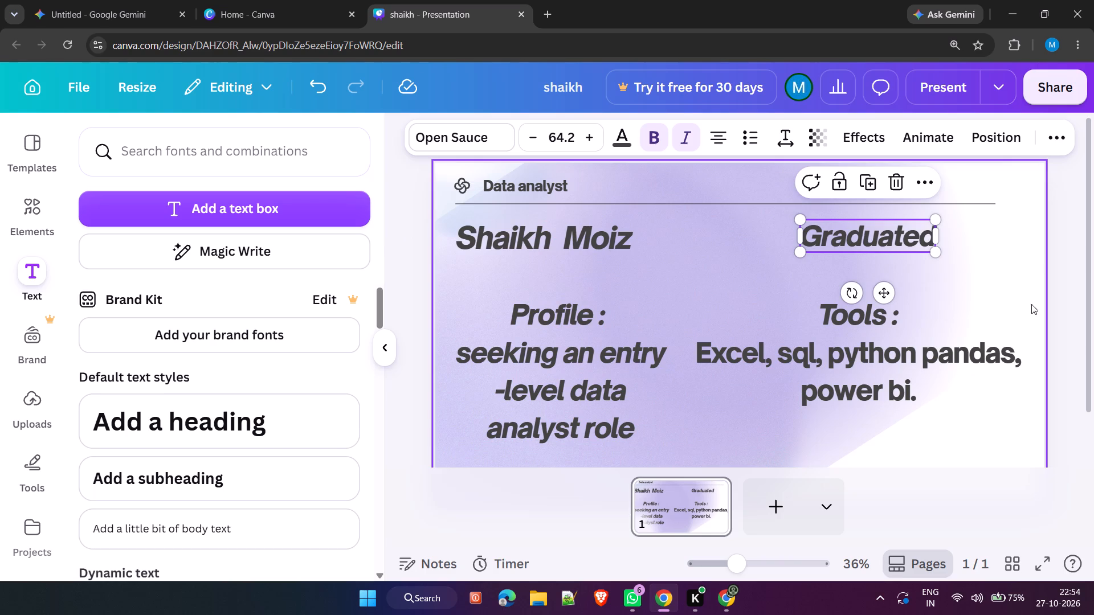
click(1004, 510)
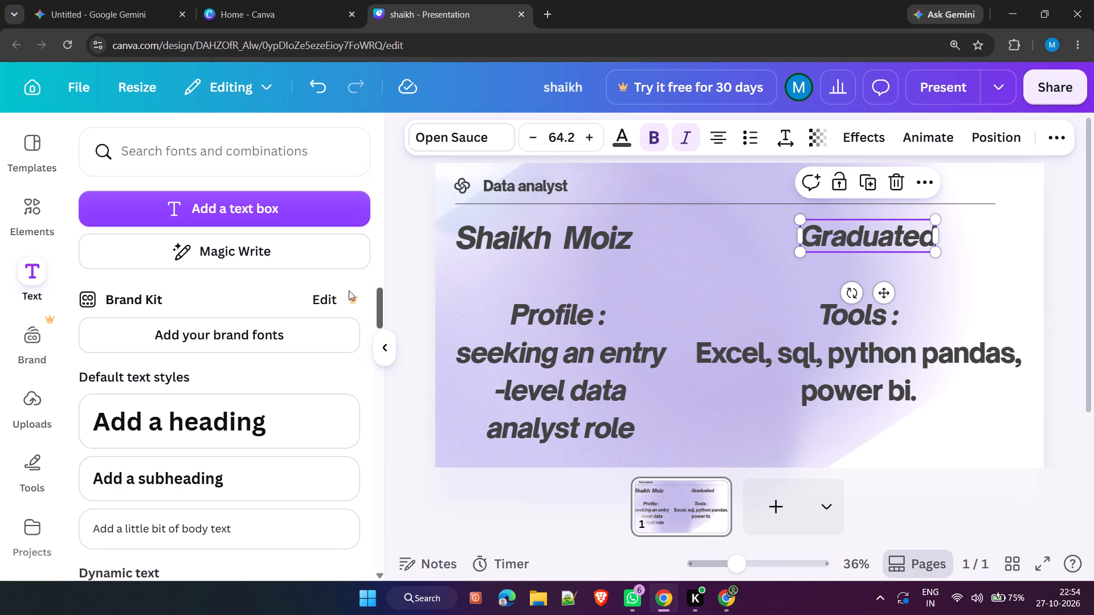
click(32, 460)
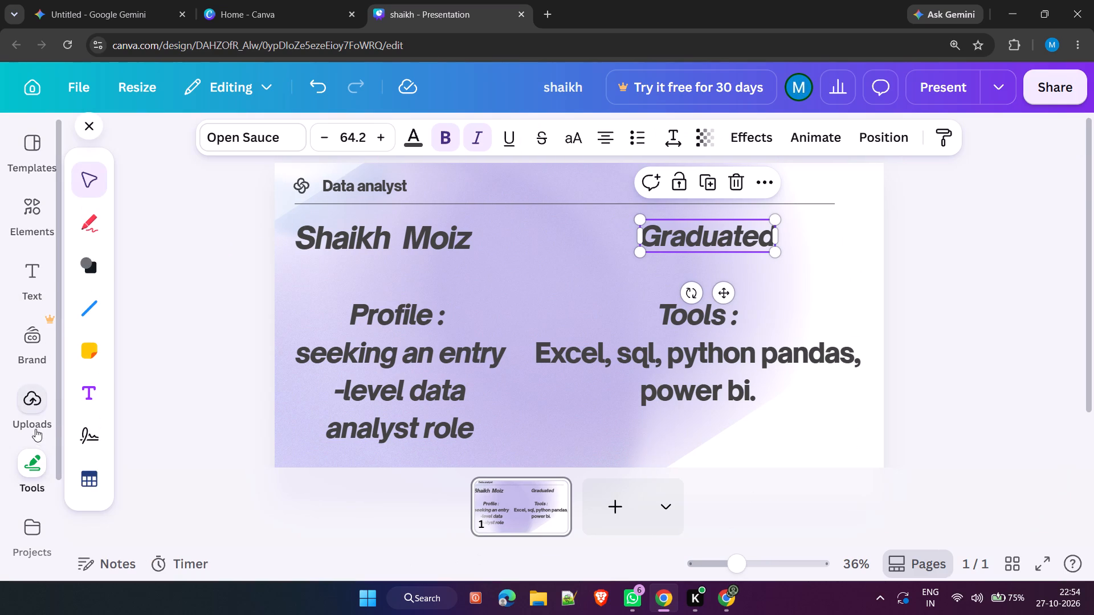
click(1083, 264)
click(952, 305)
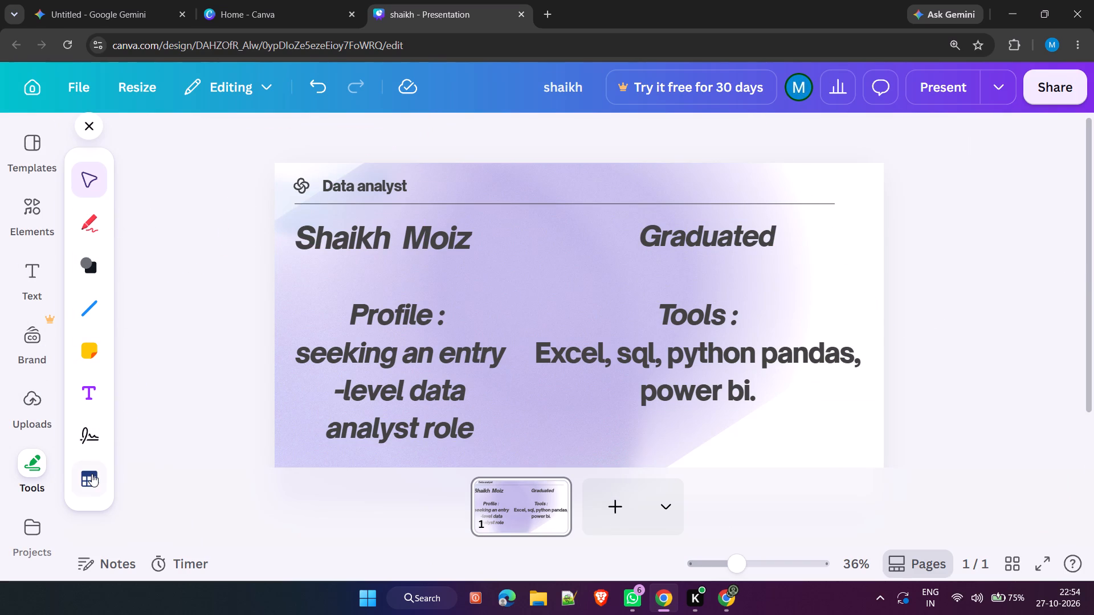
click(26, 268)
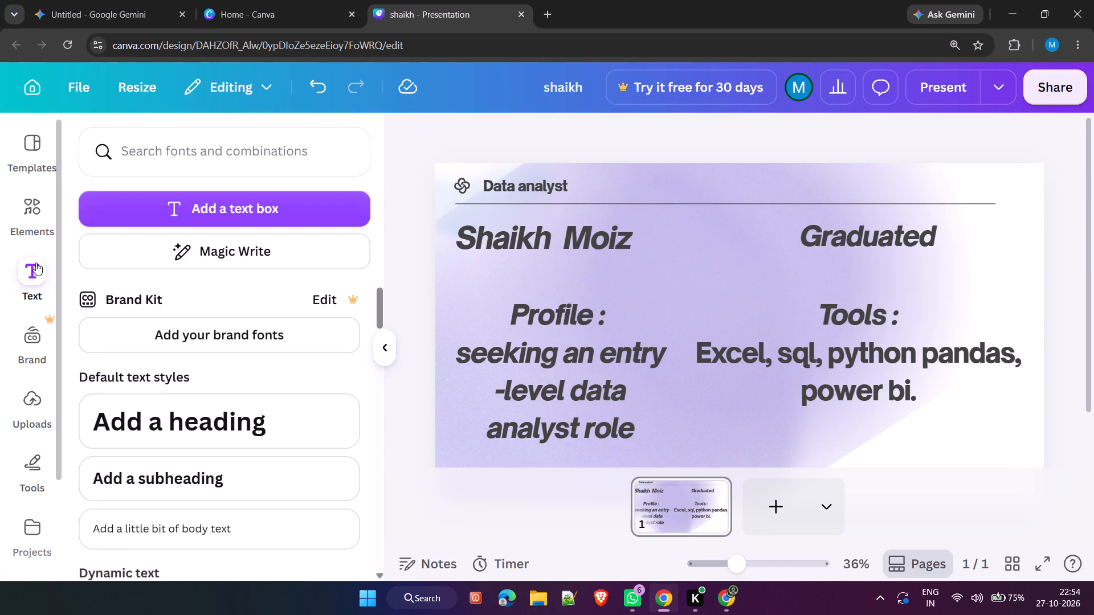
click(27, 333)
Add four recommended gradient graphics to the slide: the blue-orange wave, the blue-red circles, the blue-pink swirl and the blue-purple blur.
click(31, 189)
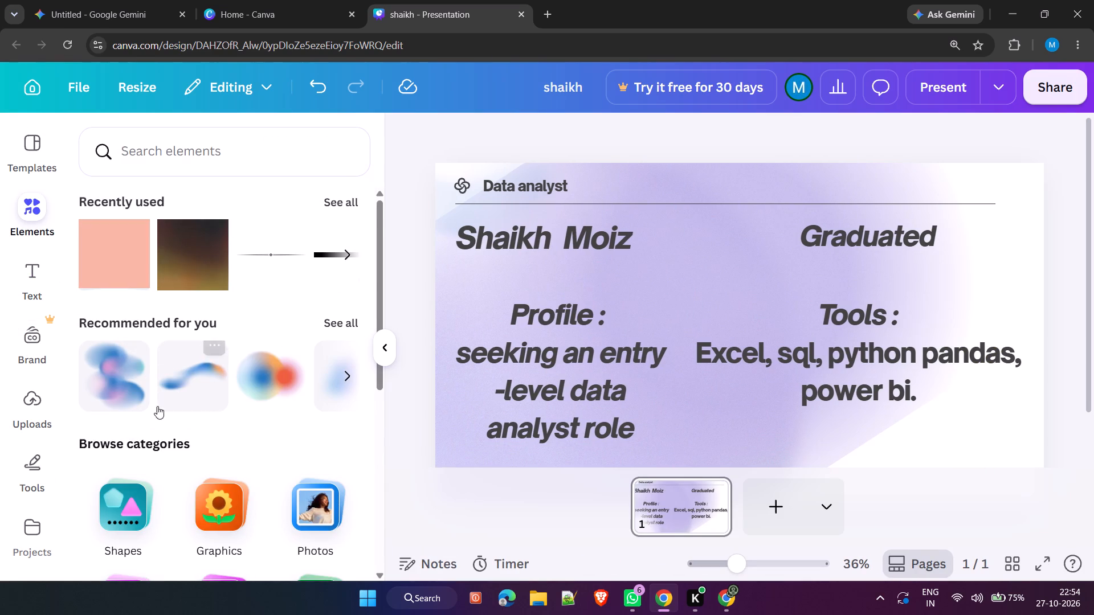
click(171, 389)
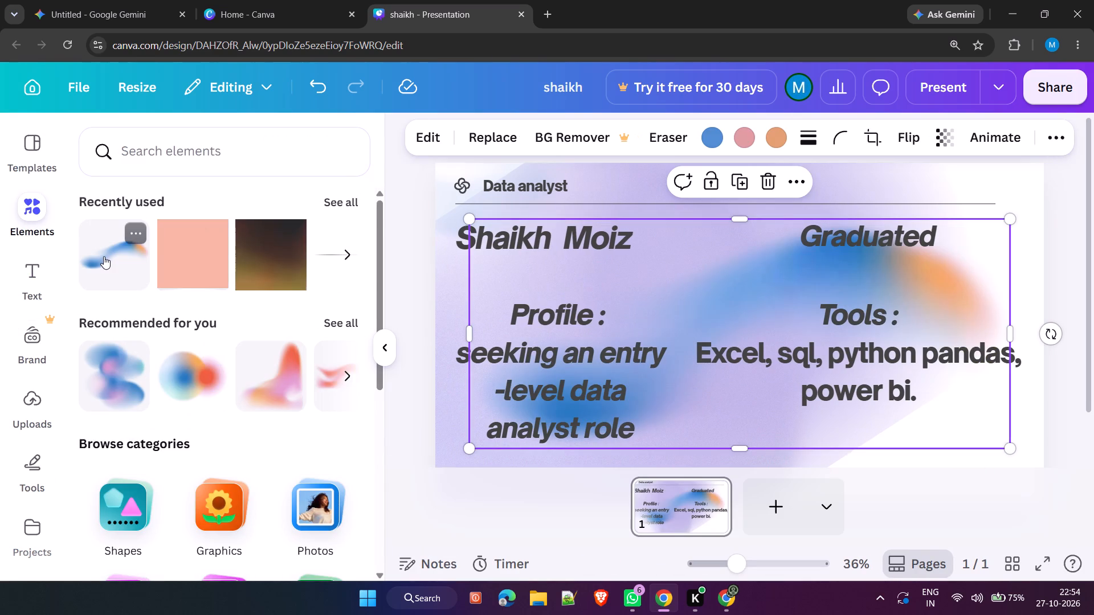
click(193, 393)
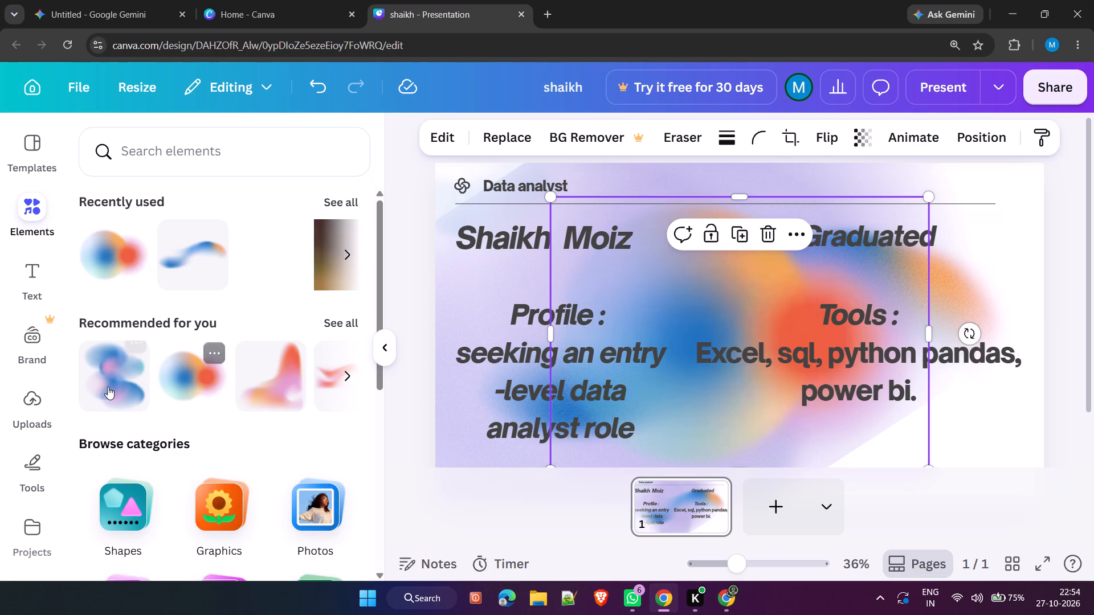
click(103, 386)
click(258, 392)
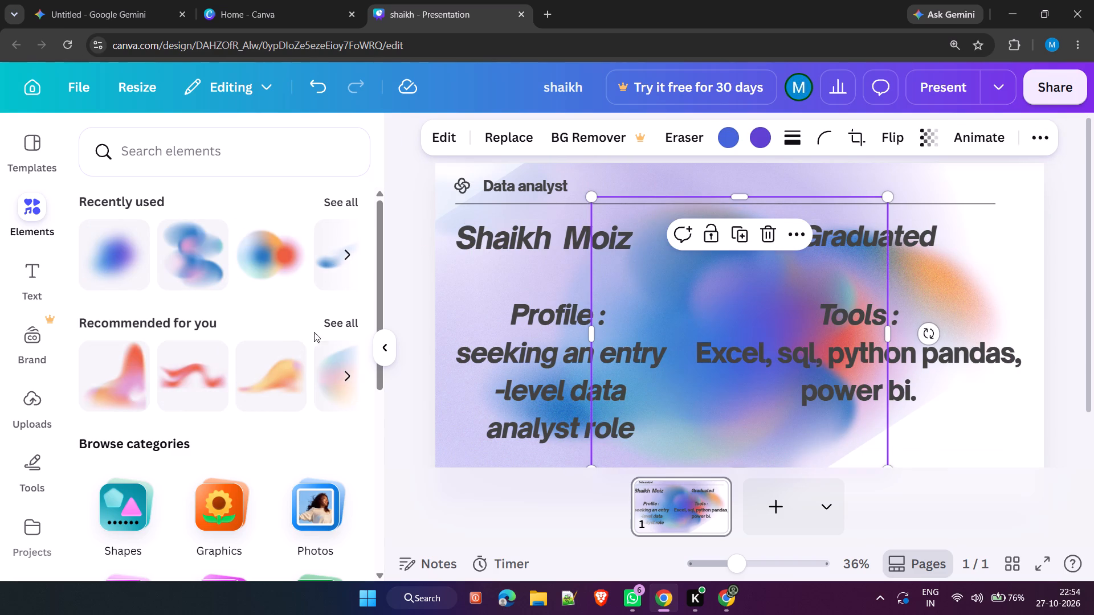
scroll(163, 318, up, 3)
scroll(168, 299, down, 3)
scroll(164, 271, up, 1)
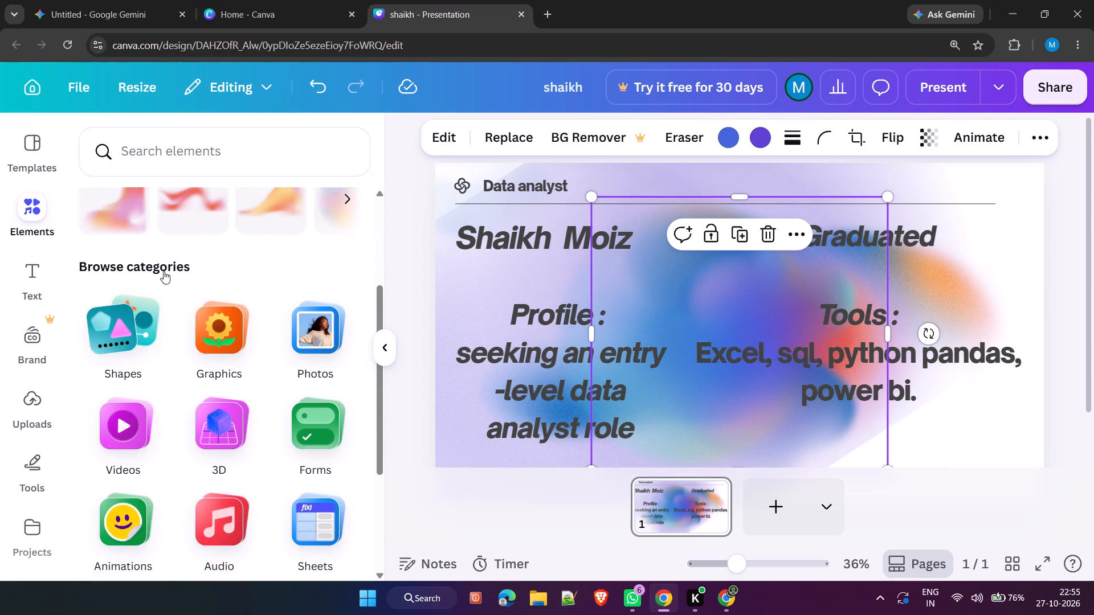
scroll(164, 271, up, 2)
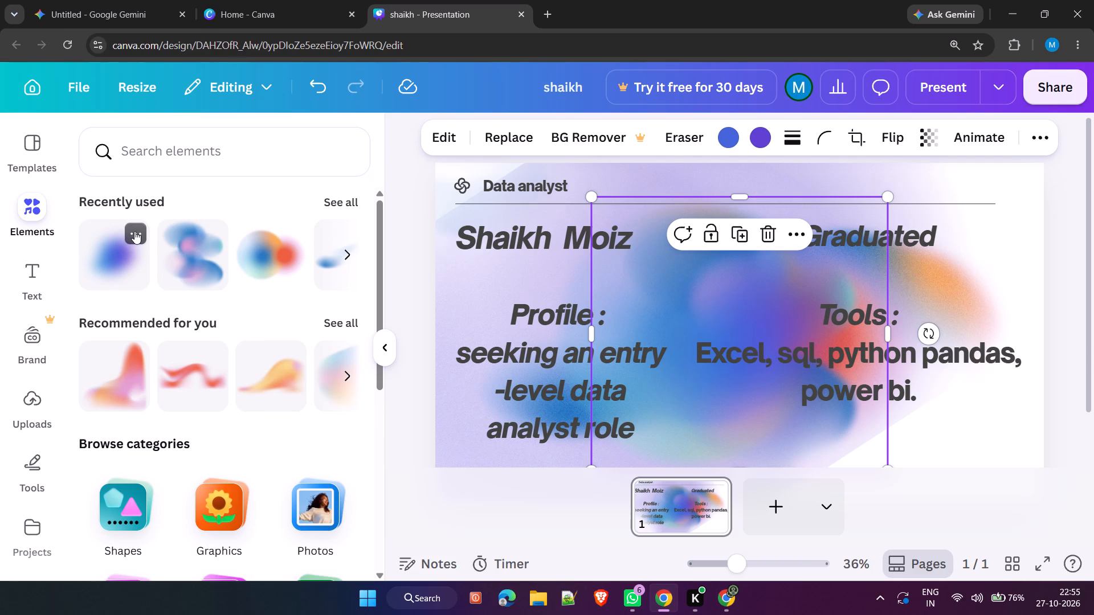
Add a second copy of the blue-purple blur graphic to the slide.
click(103, 273)
Search the elements using the blurred gradient shape's "blur" keyword, then close the results.
click(133, 233)
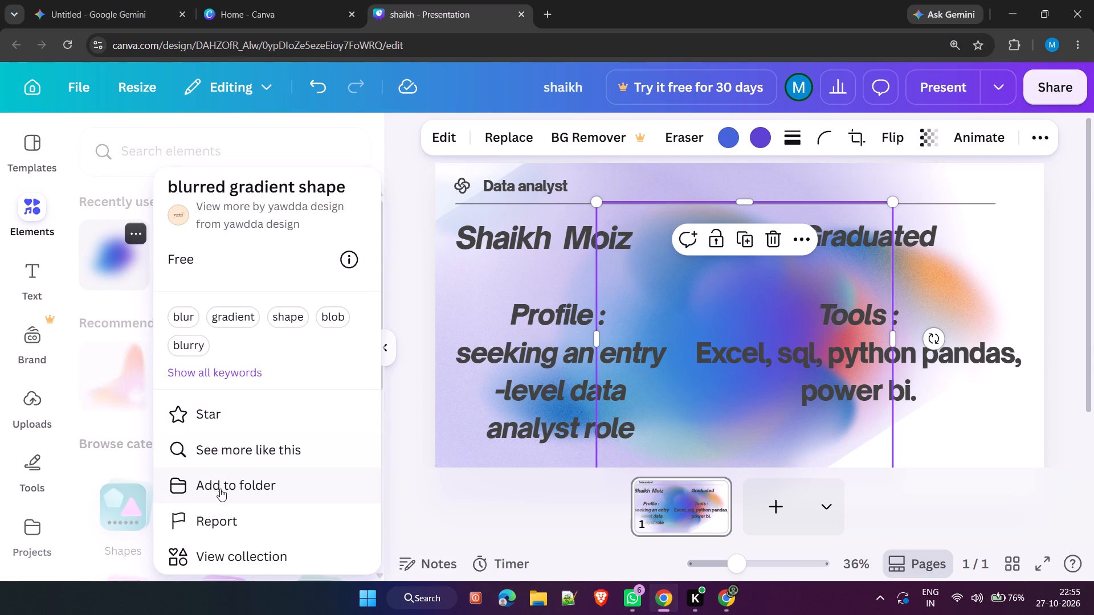
scroll(223, 483, down, 1)
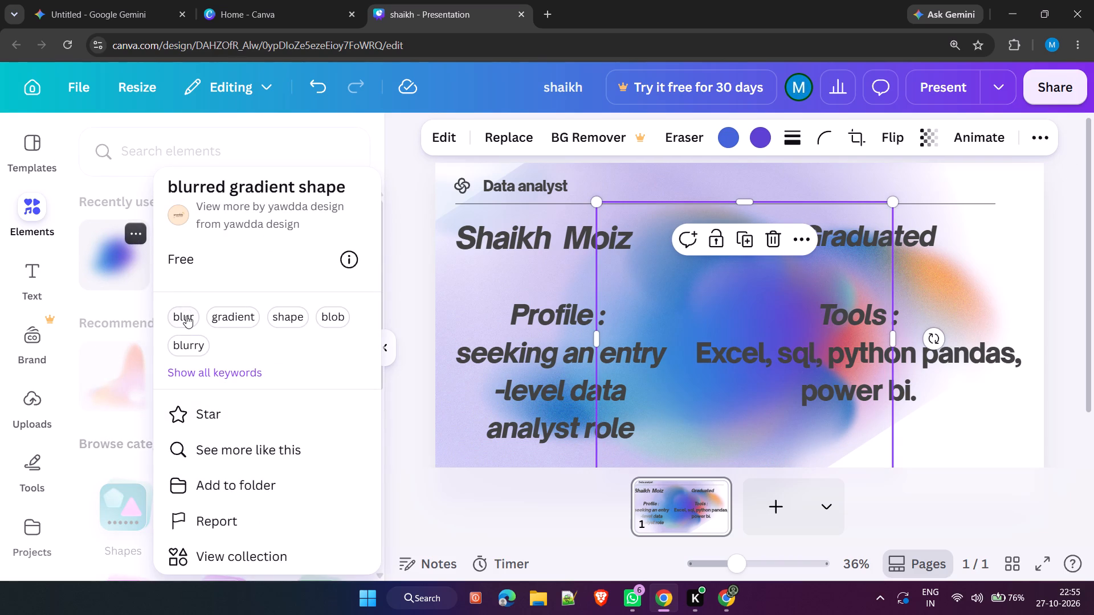
click(186, 315)
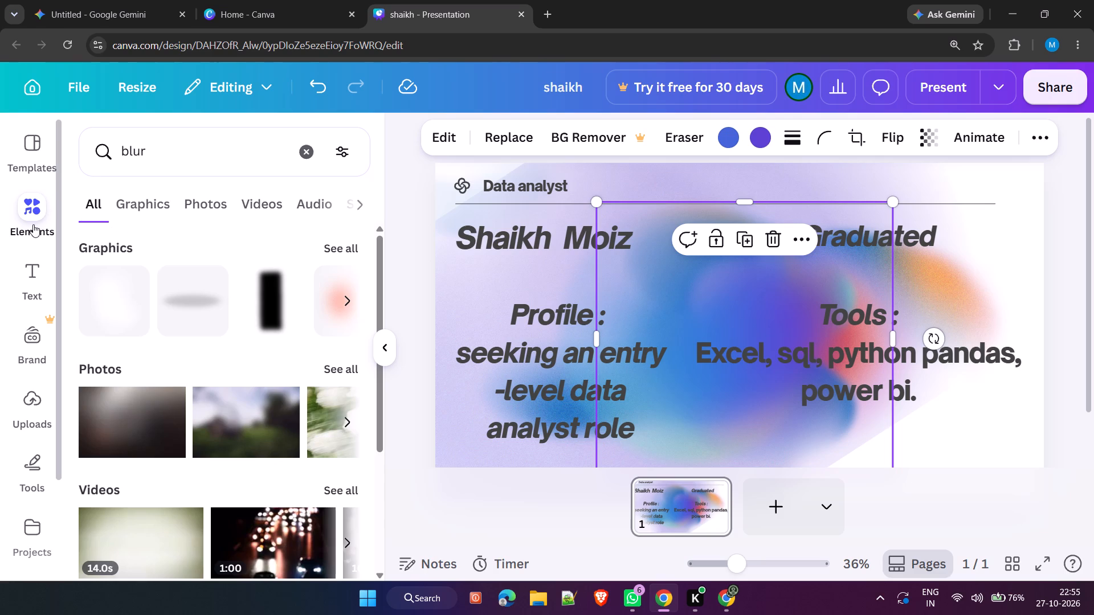
click(33, 224)
click(160, 241)
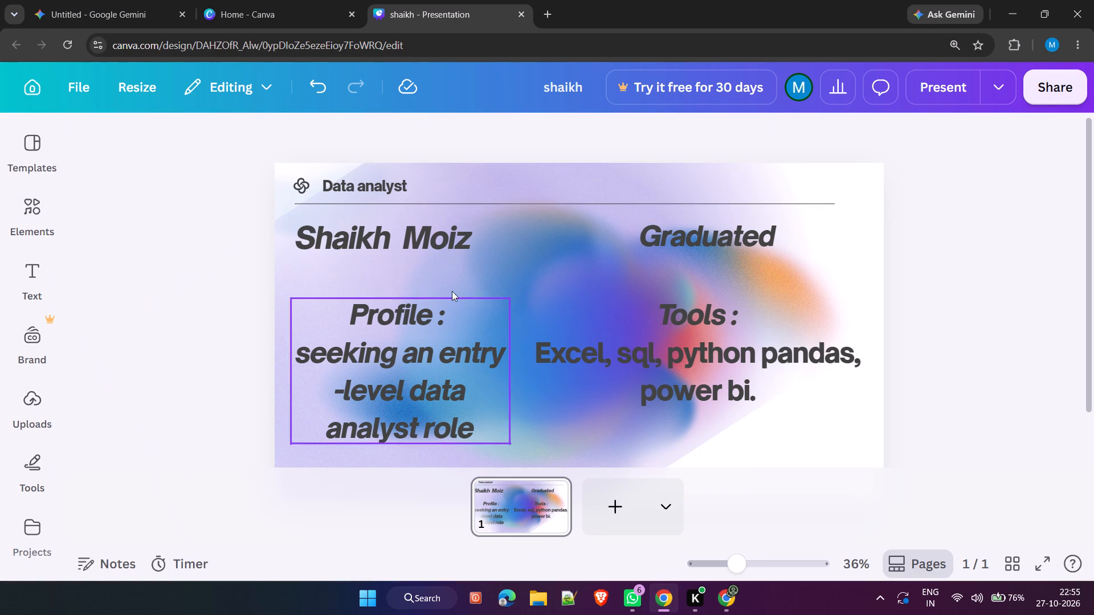
Move one blue-purple blur graphic to the slide's bottom-right corner and the other to its top-right corner.
click(526, 281)
drag(527, 282, 738, 399)
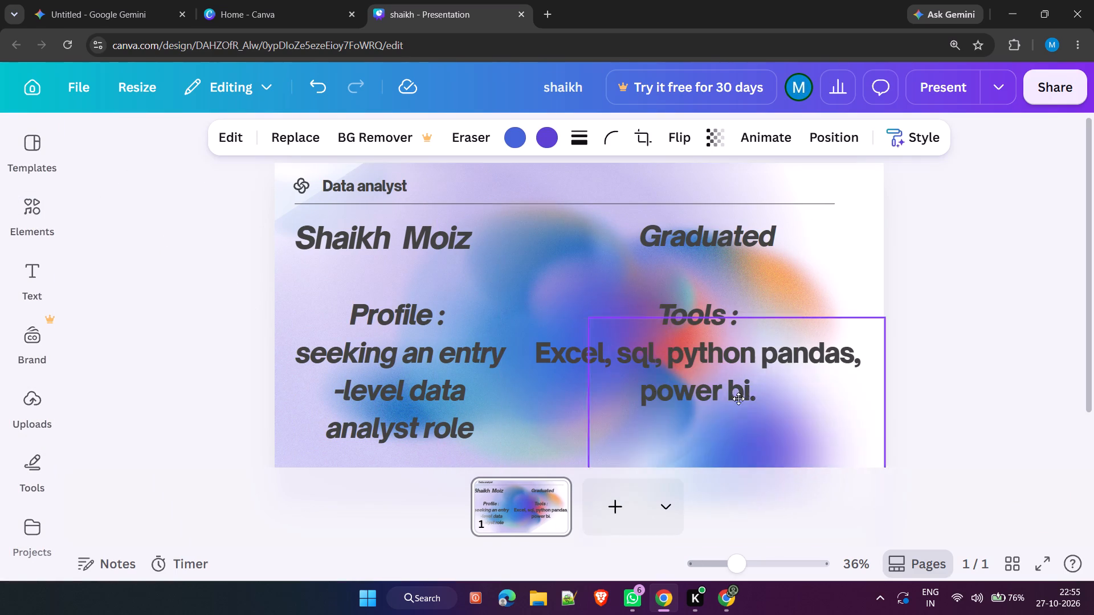
drag(738, 399, 760, 400)
click(554, 284)
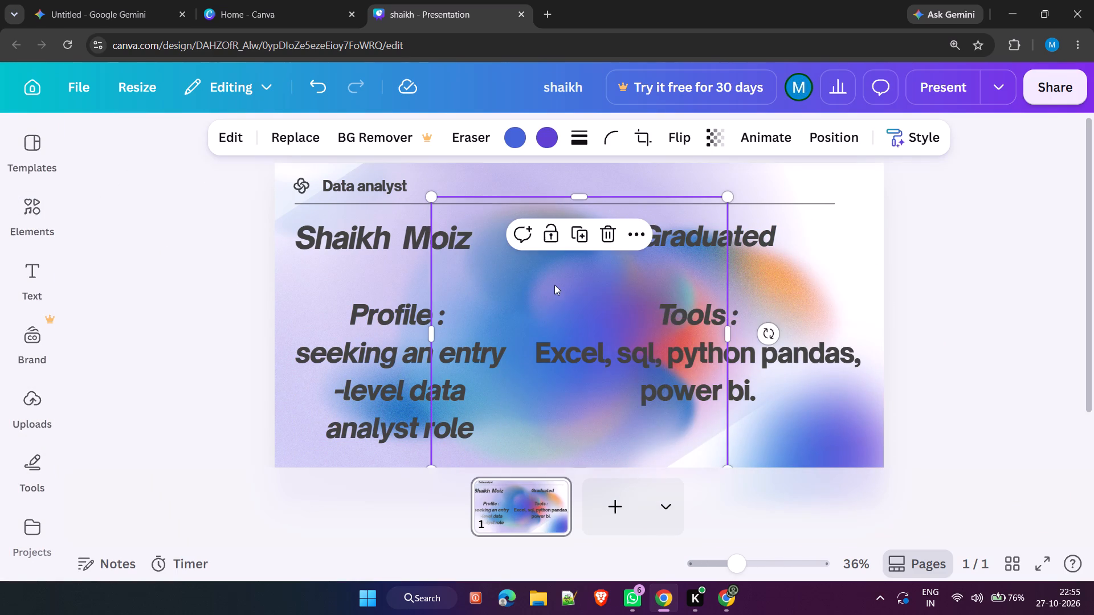
drag(556, 285, 832, 132)
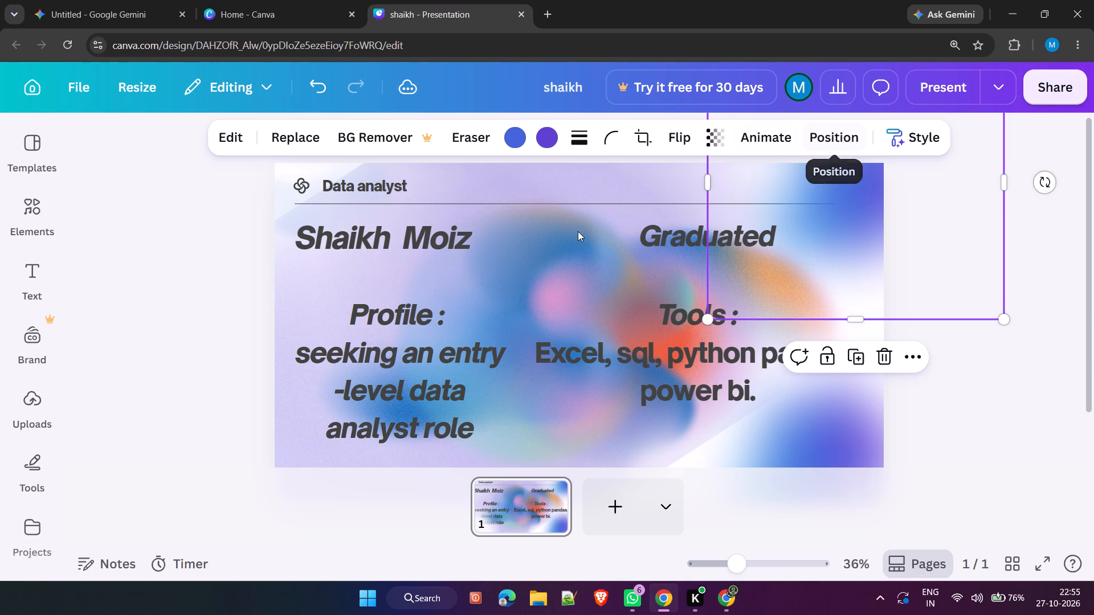
Move the blue-pink swirl graphic from the slide's center to its top-left corner, partly beyond the edge.
click(540, 263)
drag(547, 280, 220, 59)
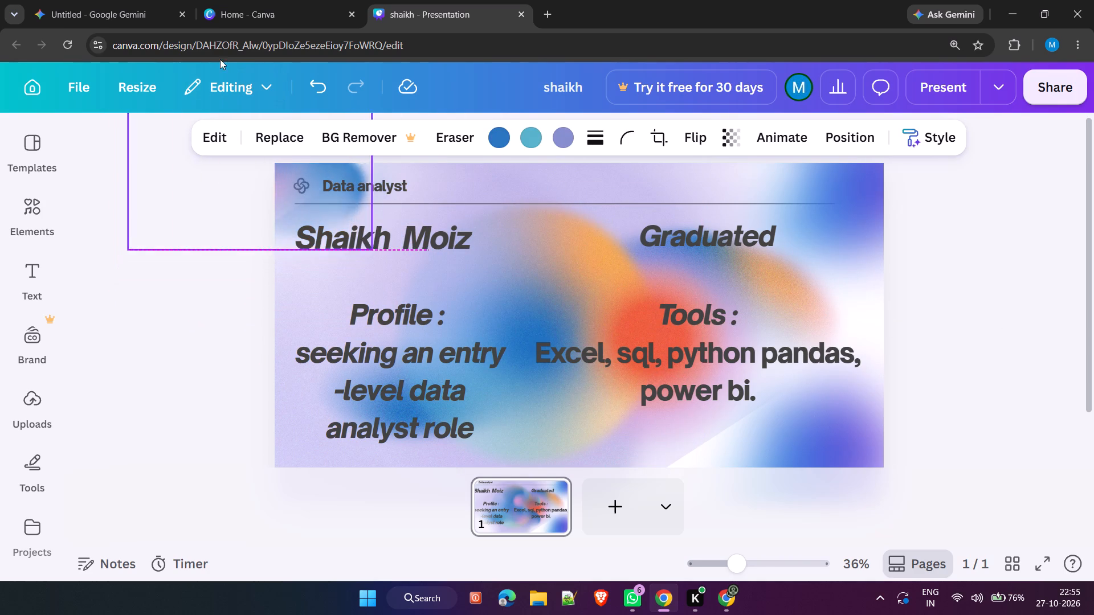
drag(220, 59, 224, 65)
Move the circles graphic with blue, orange and red tones to the slide's bottom-left corner, partly beyond the edge.
click(572, 280)
drag(577, 283, 578, 289)
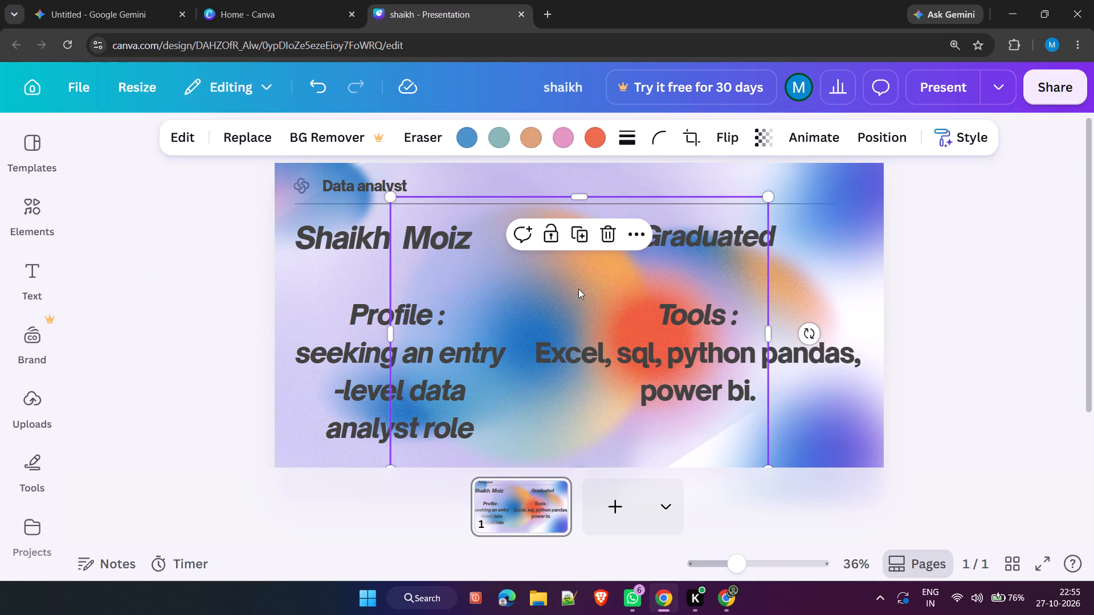
drag(578, 289, 593, 479)
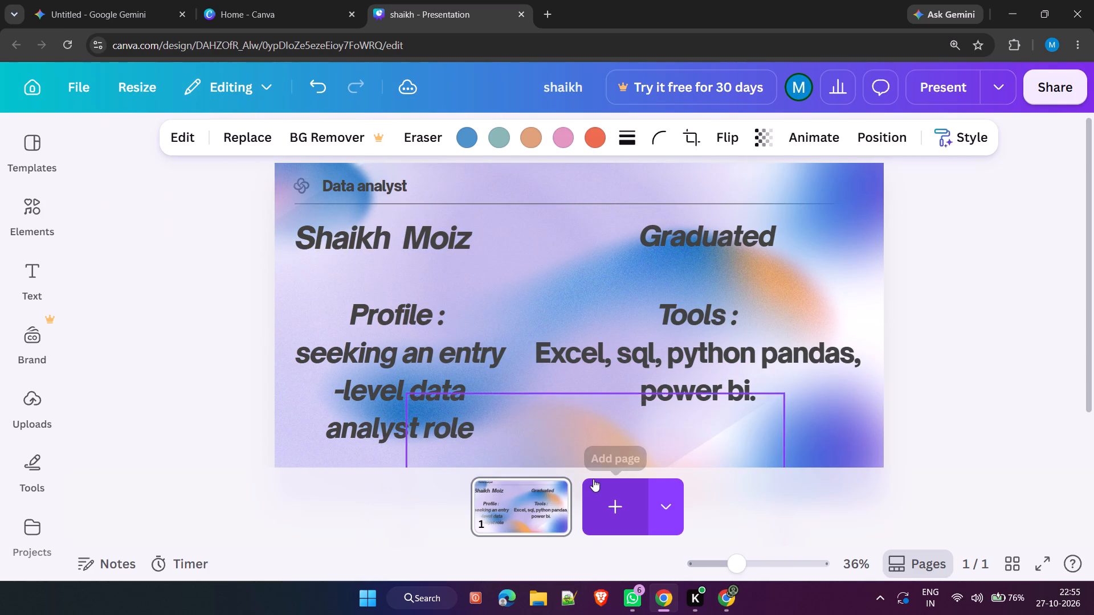
drag(593, 479, 283, 459)
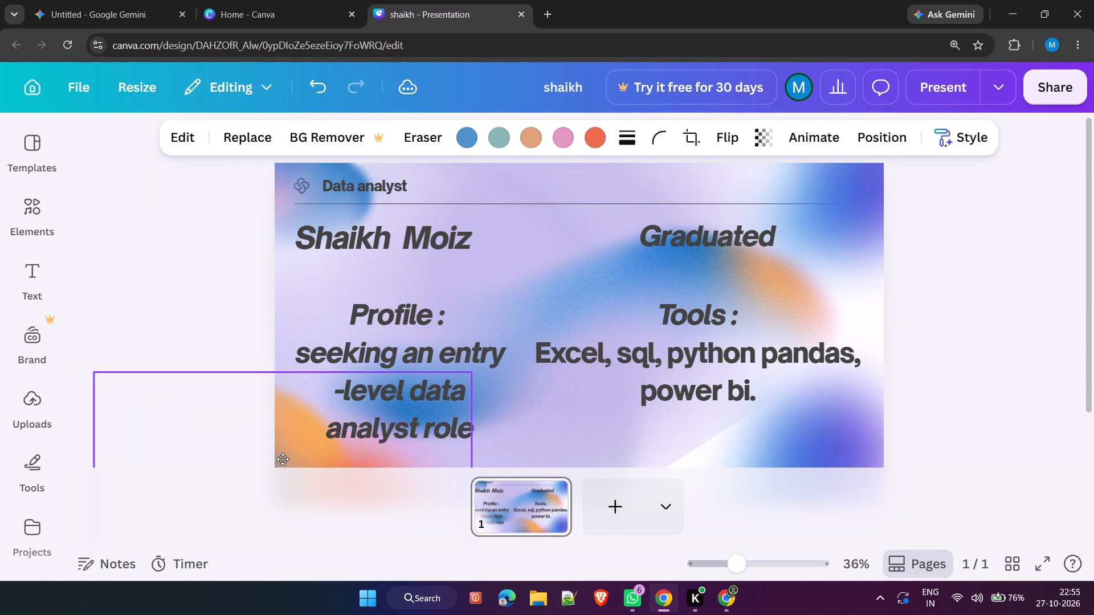
drag(283, 459, 281, 457)
Move the blue-orange wave graphic out of the slide's center, up past its top-right corner.
click(549, 278)
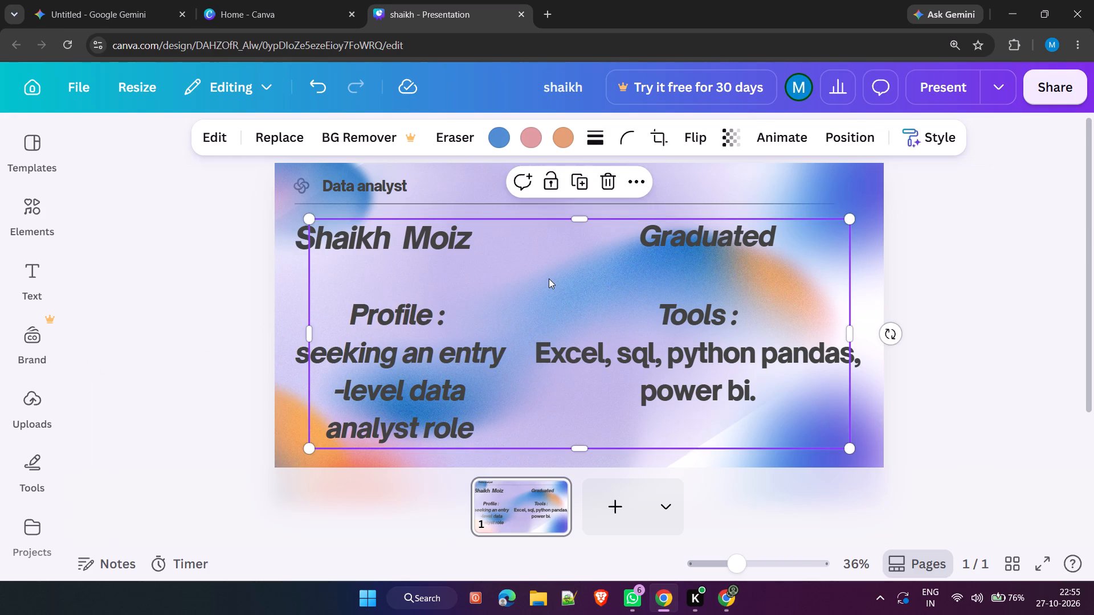
drag(548, 281, 797, 67)
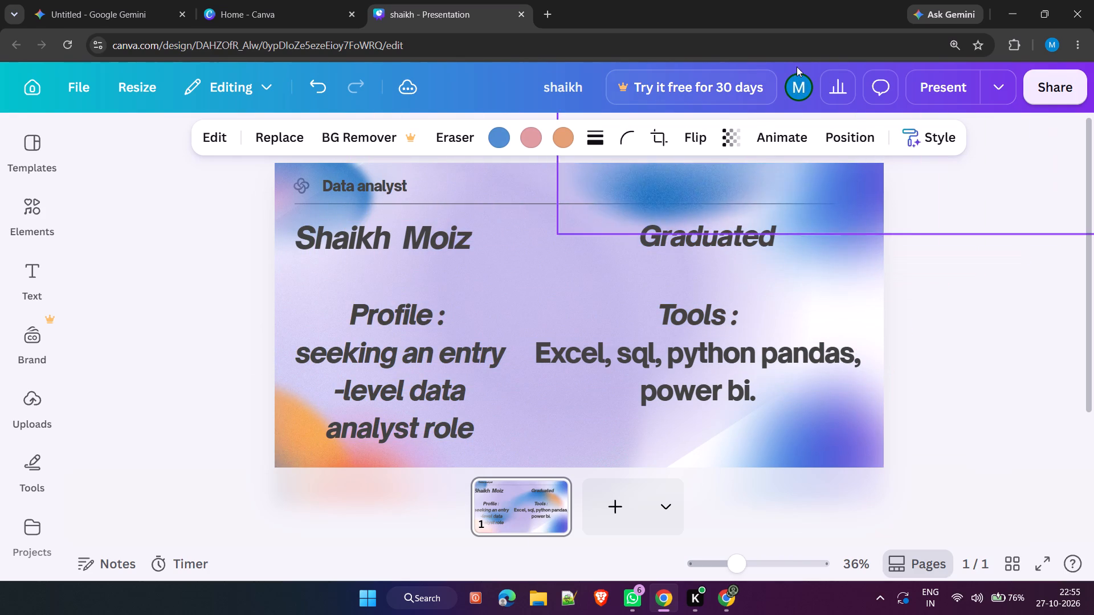
drag(797, 67, 748, 0)
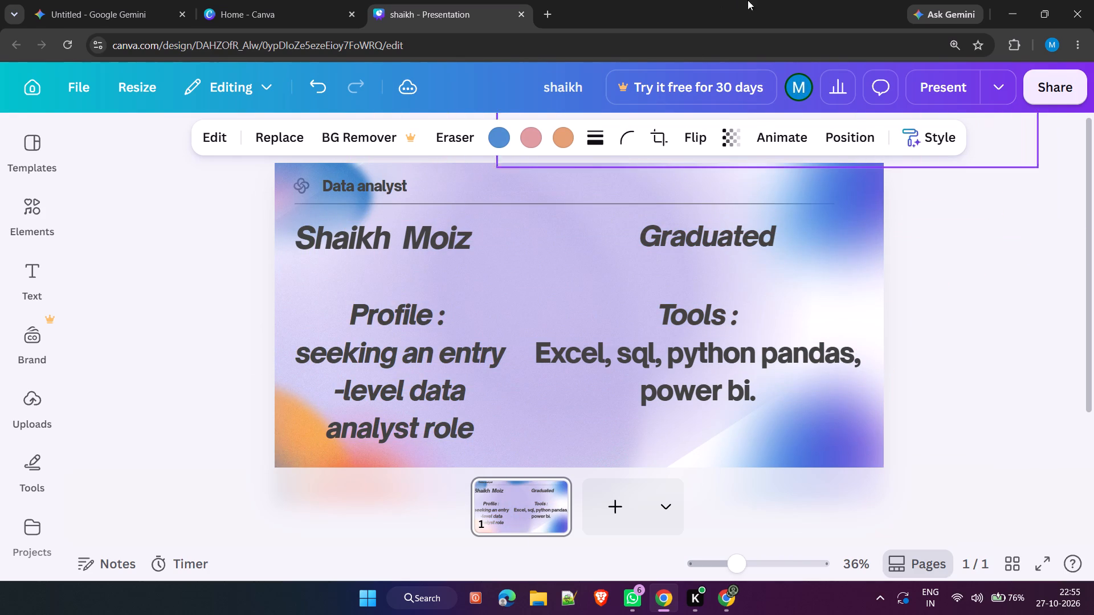
drag(748, 0, 1093, 73)
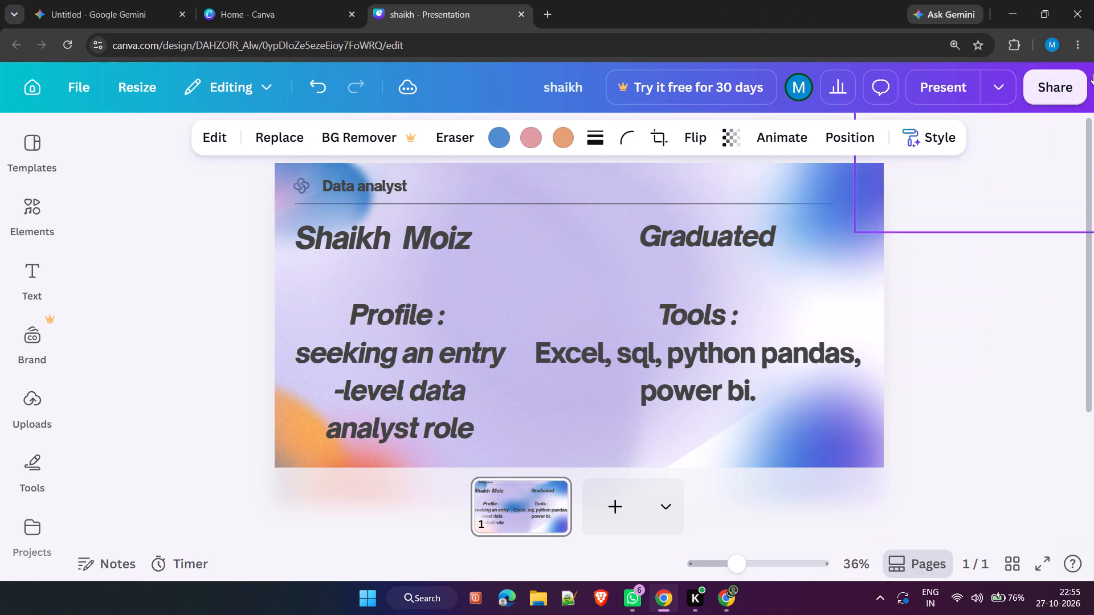
drag(1093, 73, 1093, 75)
click(1037, 269)
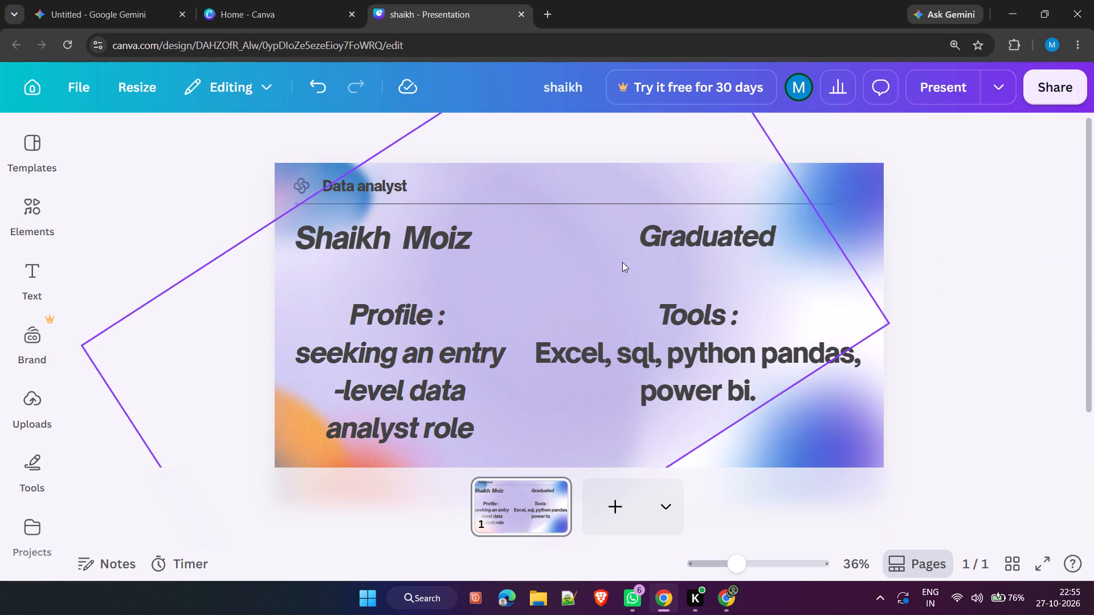
Shift the "Graduated" text box slightly right and down above the "Tools :" heading.
drag(729, 236, 747, 240)
click(818, 242)
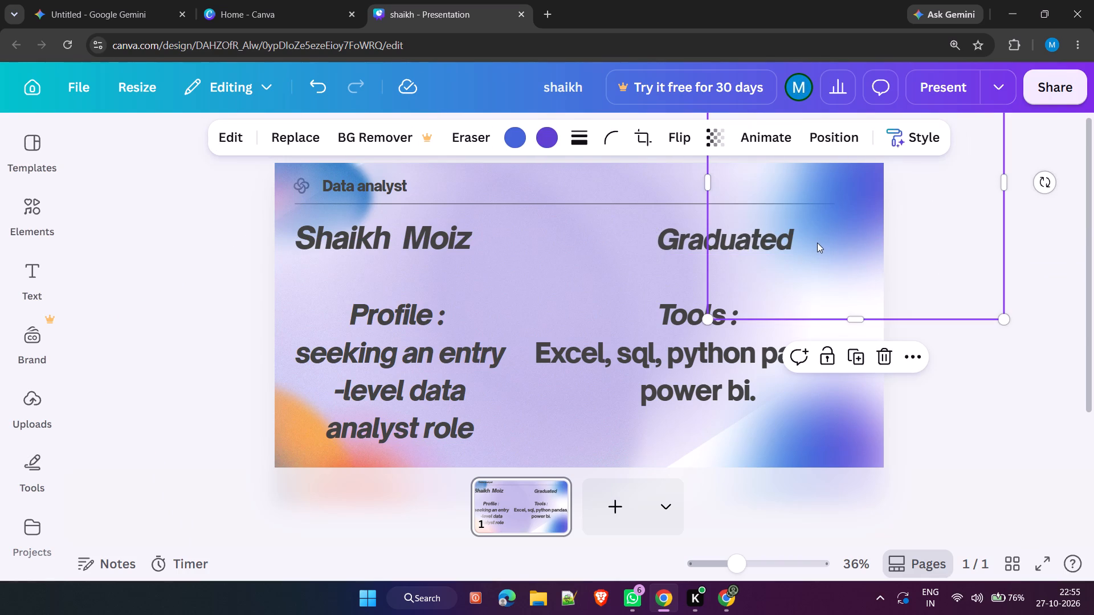
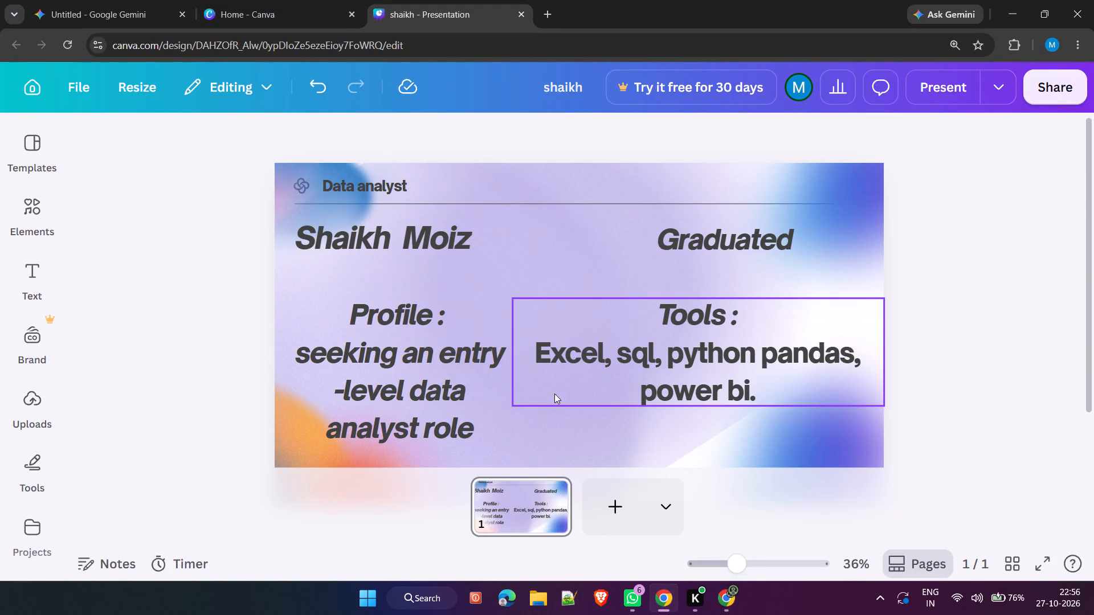
Narrow the "Tools :" text box so "pandas" wraps to the last line, and scale its text to size 71.5.
click(758, 386)
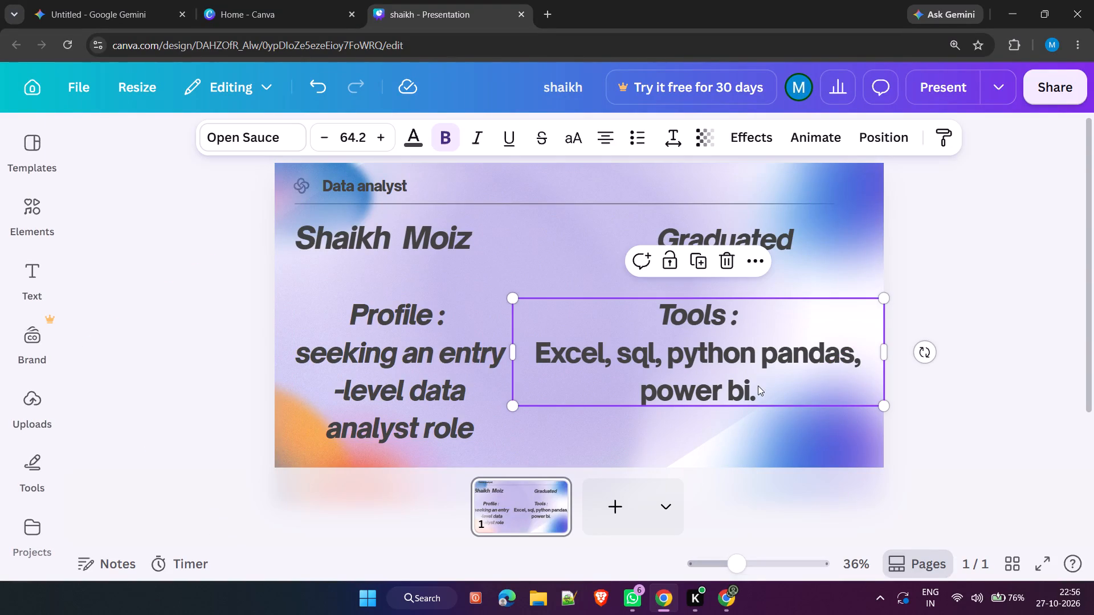
drag(884, 407, 884, 408)
drag(884, 408, 876, 405)
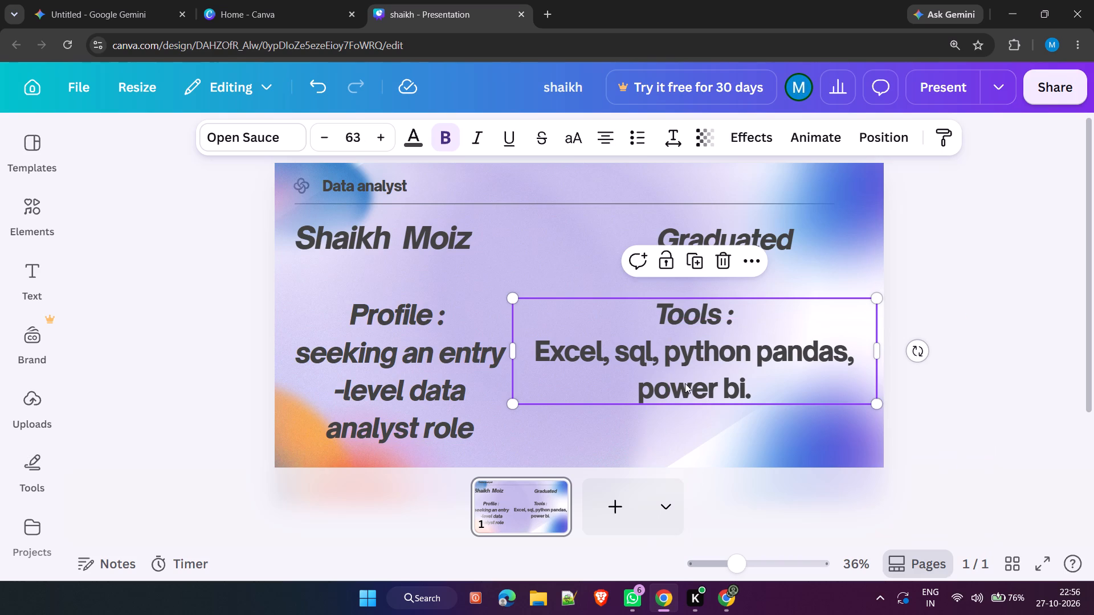
double_click(624, 370)
click(624, 374)
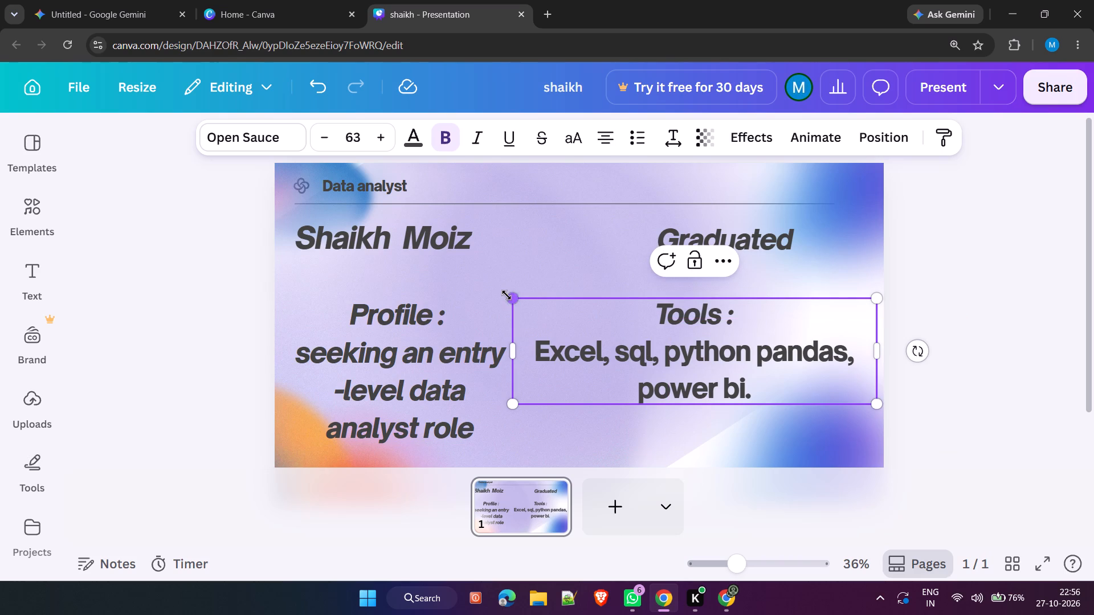
drag(512, 352, 635, 352)
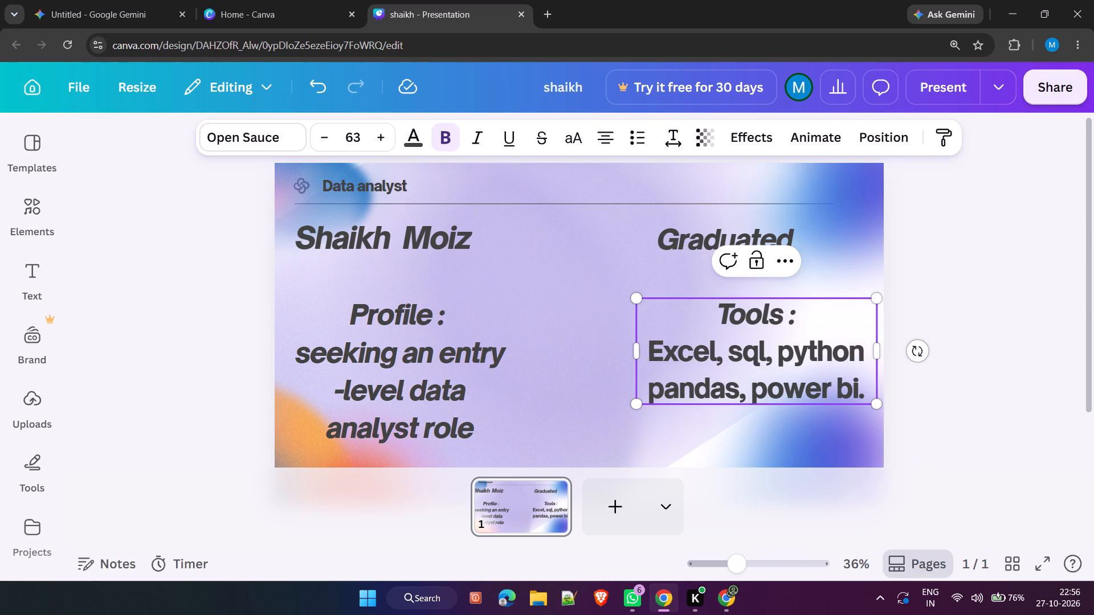
drag(635, 407, 528, 452)
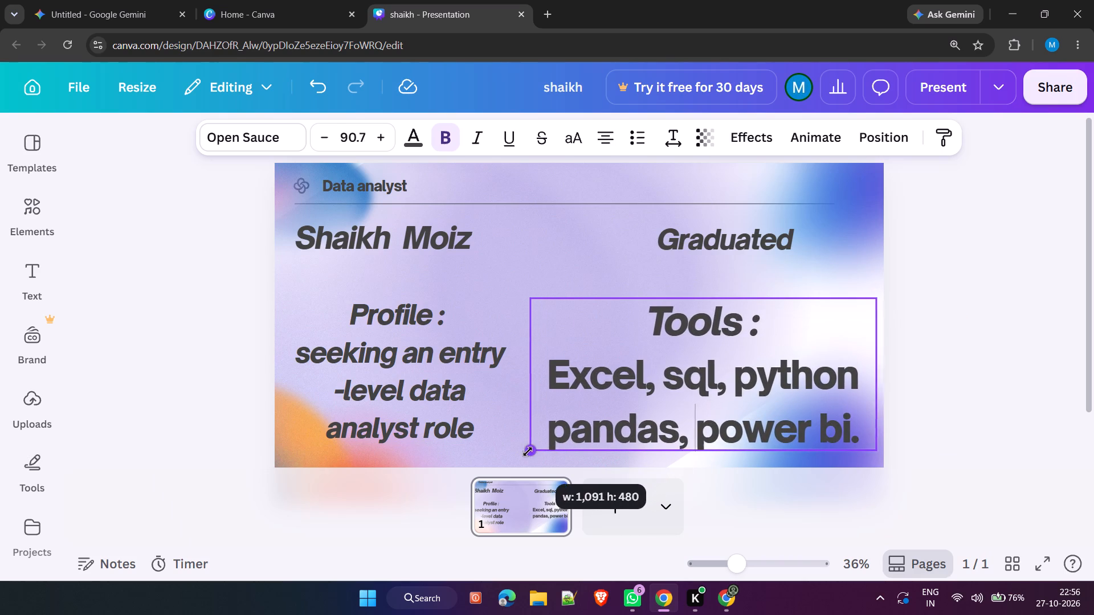
drag(528, 452, 585, 384)
Move the "Tools :" text box slightly left, away from the slide's right edge.
drag(682, 326, 638, 329)
click(670, 329)
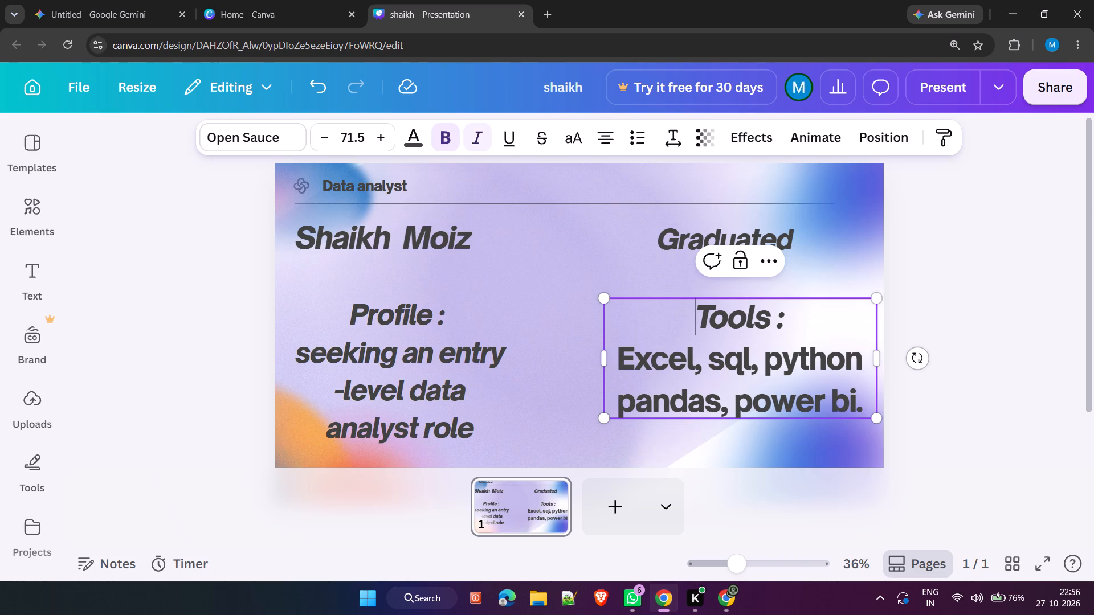
click(714, 345)
click(735, 442)
drag(717, 333, 701, 330)
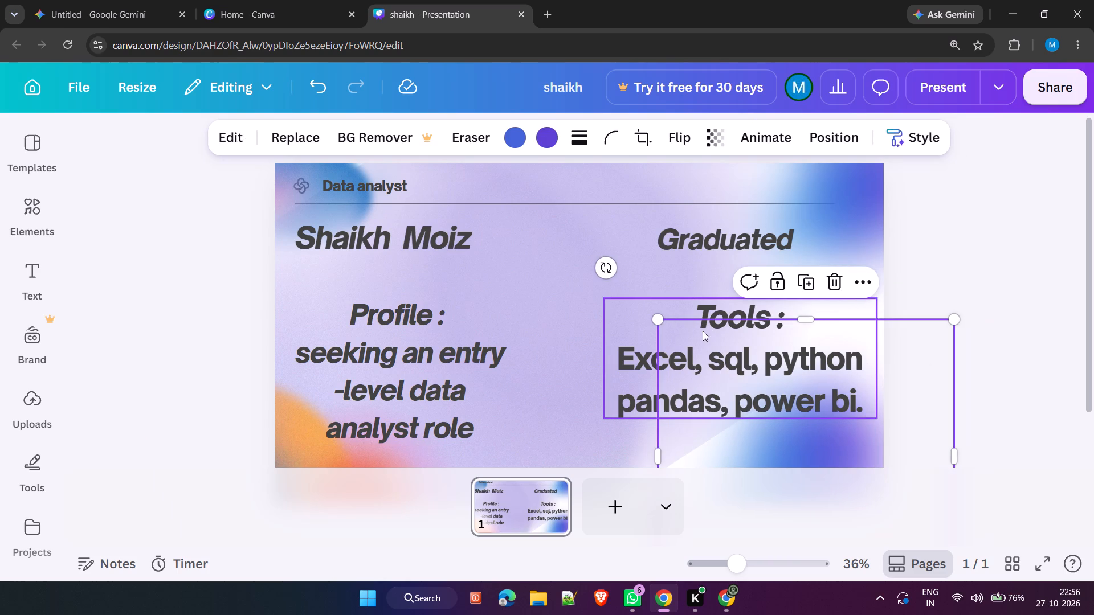
click(703, 331)
drag(705, 333, 668, 335)
click(907, 337)
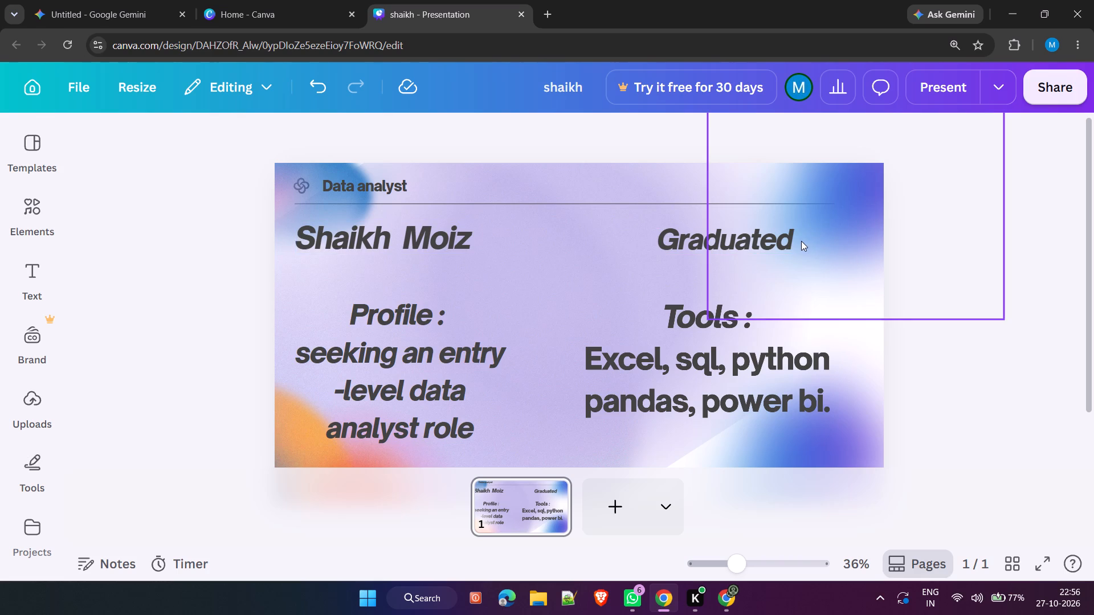
Widen the "Graduated" text box a little and shift it slightly left above the "Tools :" text.
click(775, 240)
drag(797, 240, 815, 239)
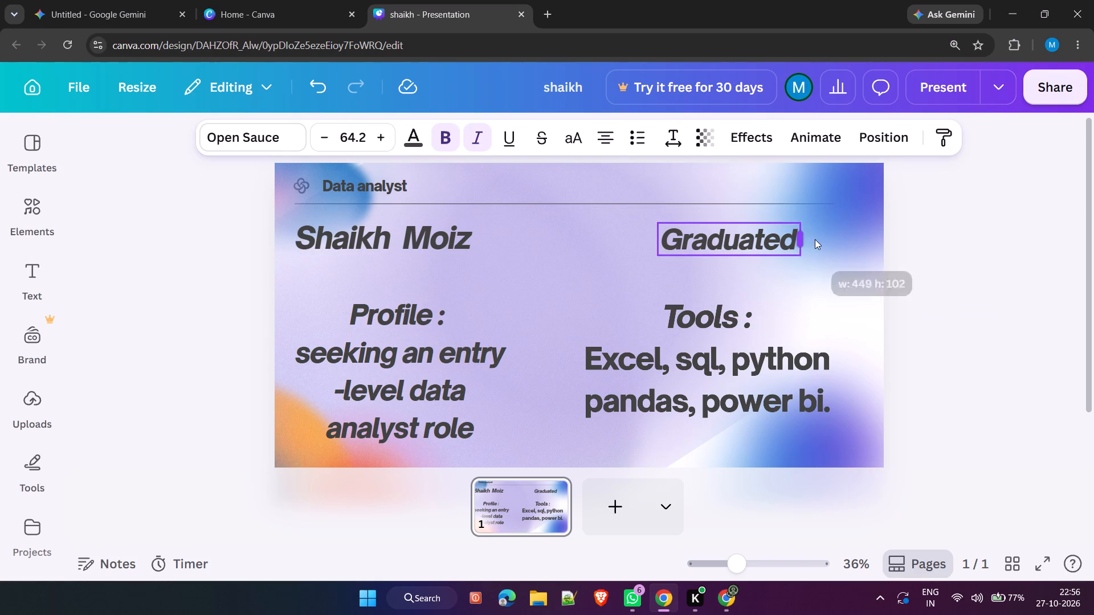
drag(815, 239, 822, 239)
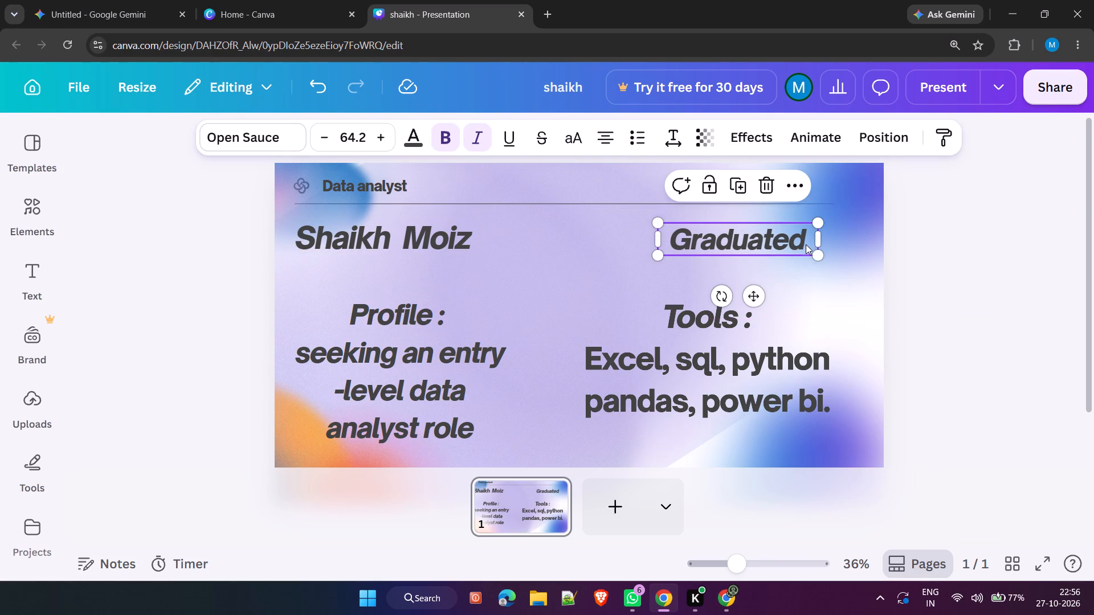
click(806, 244)
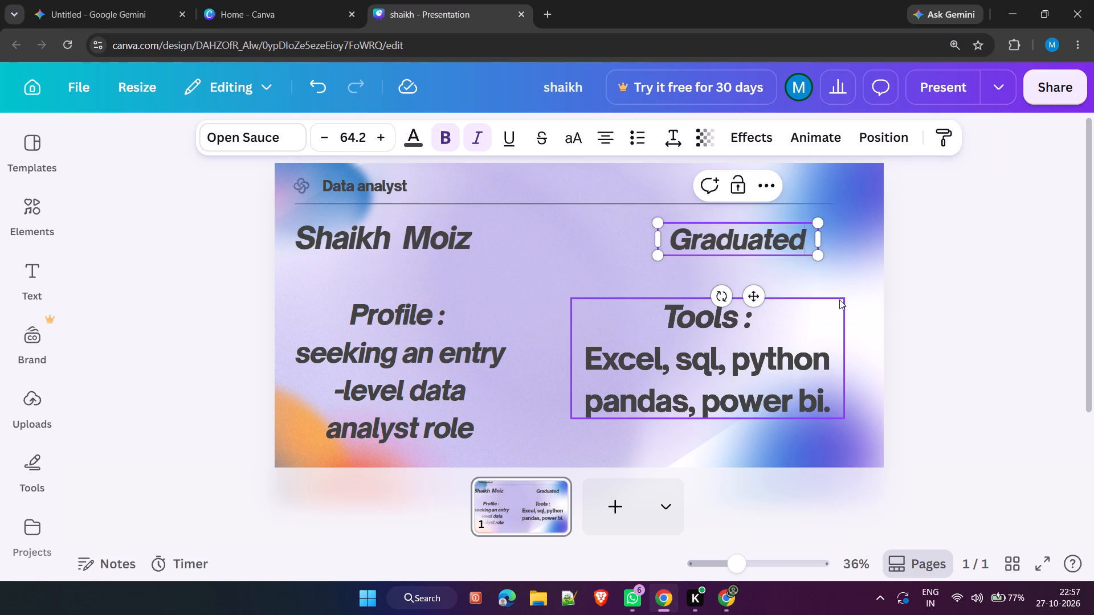
click(1052, 271)
drag(738, 238, 713, 238)
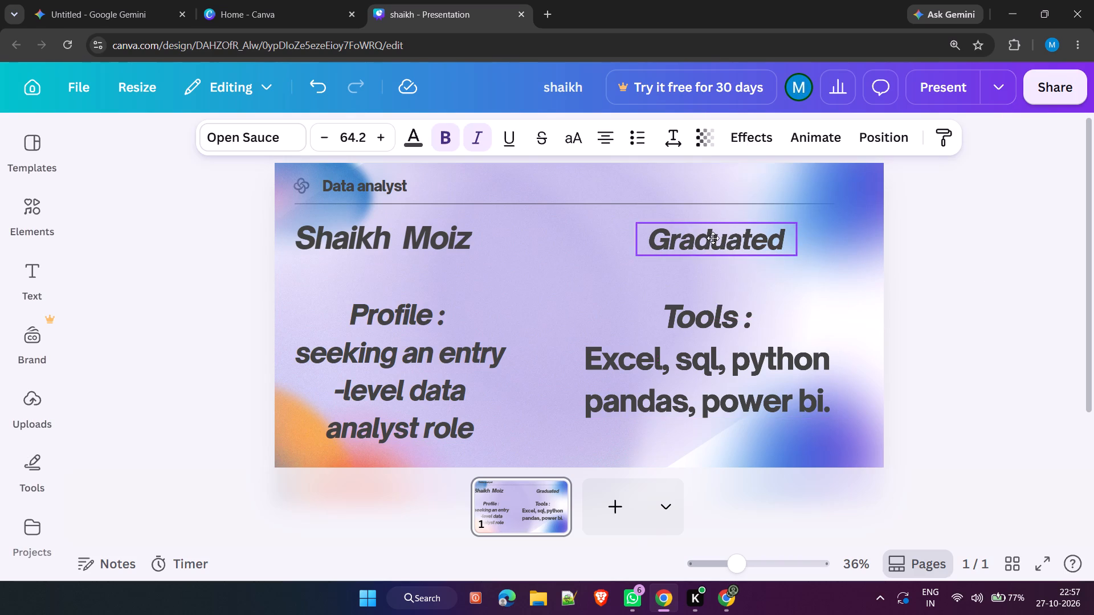
drag(713, 238, 712, 238)
click(970, 290)
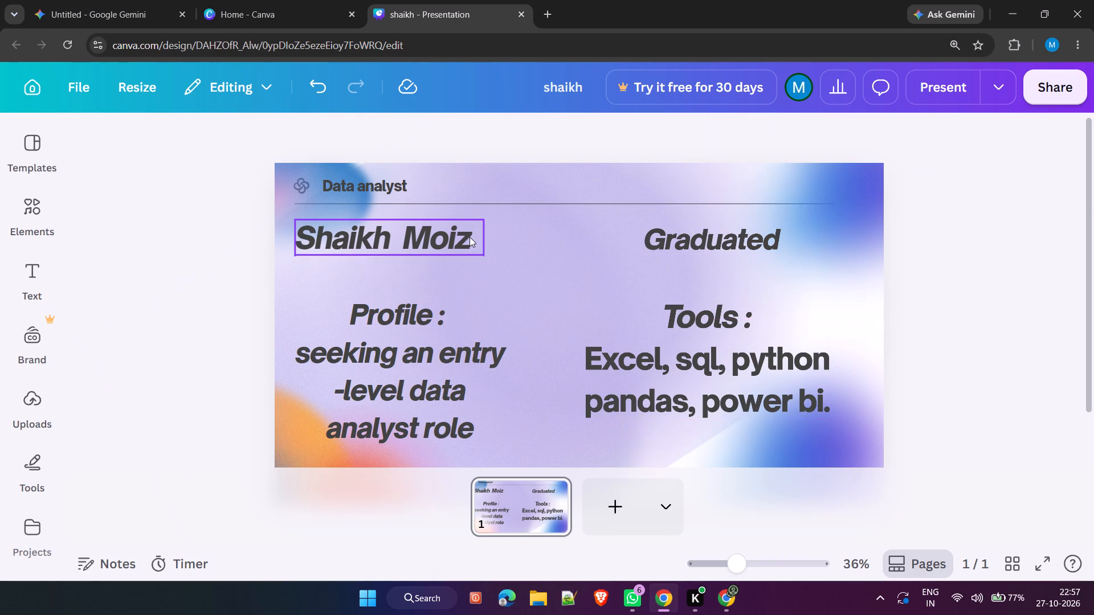
Shift the presenter name text box slightly right, above the "Profile :" text.
drag(460, 239, 474, 239)
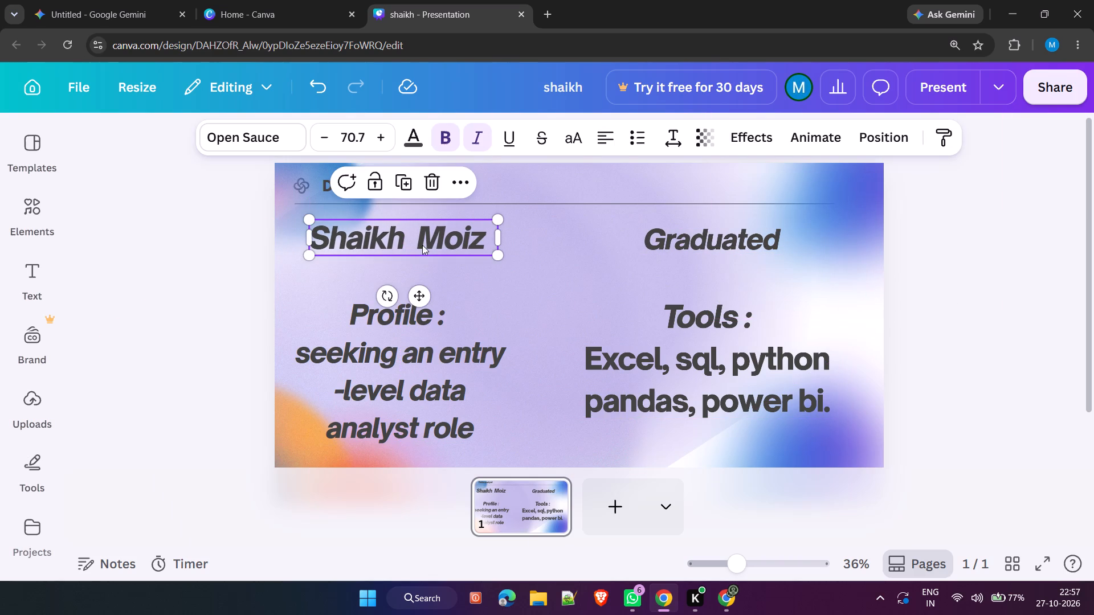
click(168, 352)
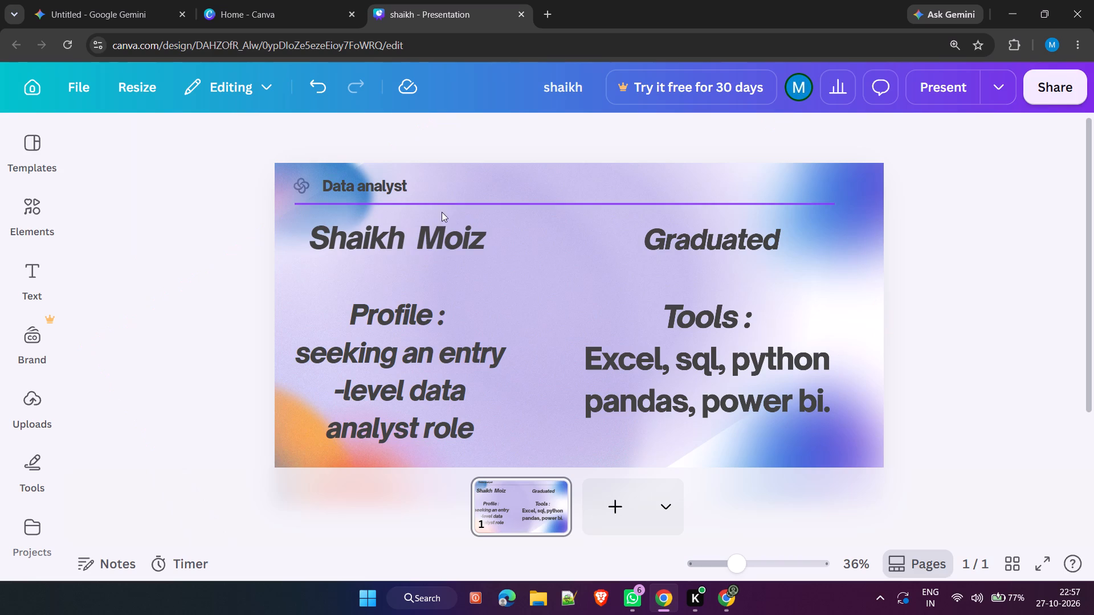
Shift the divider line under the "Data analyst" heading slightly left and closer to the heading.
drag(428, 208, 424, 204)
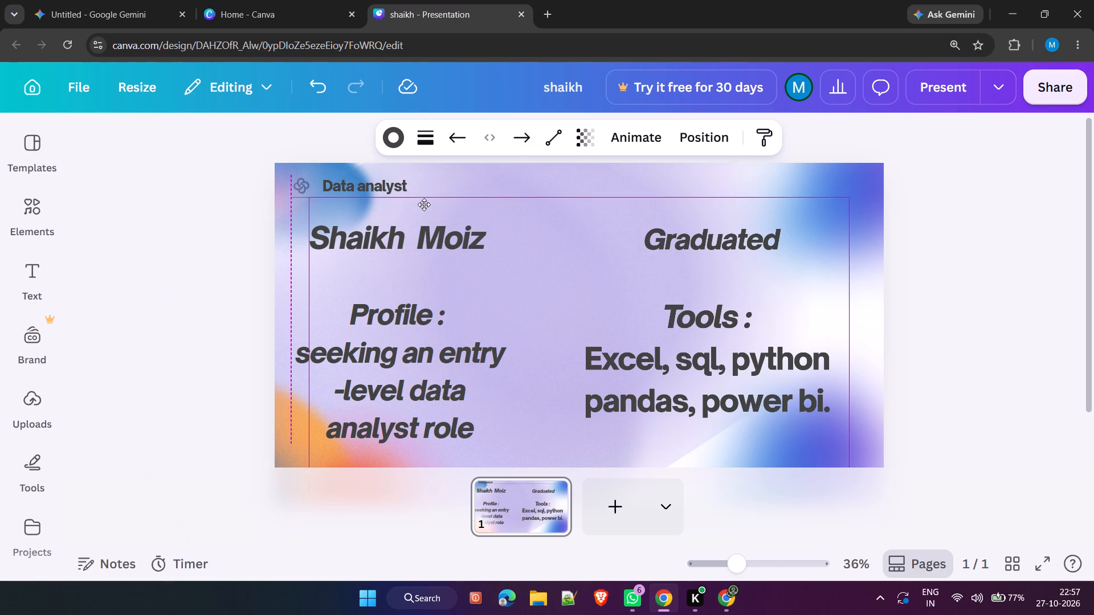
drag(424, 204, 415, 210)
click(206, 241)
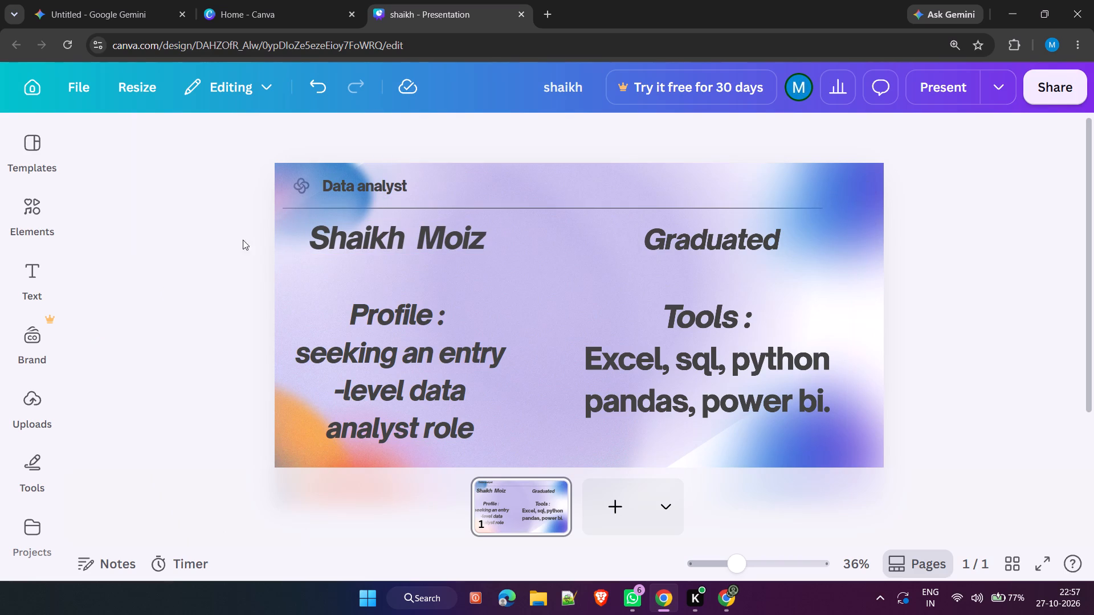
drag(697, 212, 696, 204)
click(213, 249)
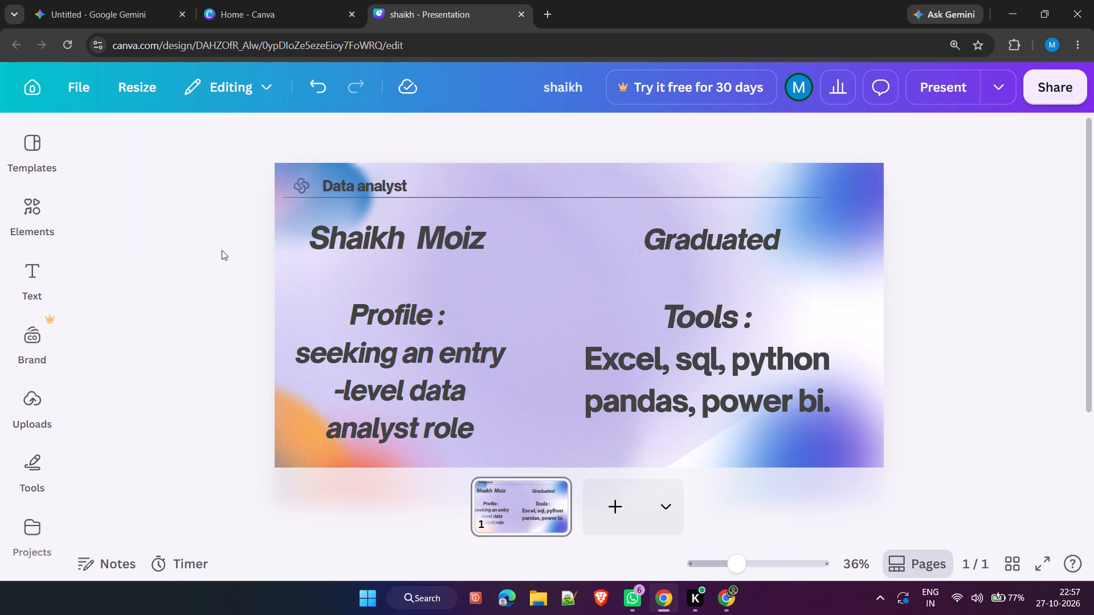
Browse the font combinations and the "blur" element results for something to add to the slide.
click(30, 266)
scroll(218, 343, down, 5)
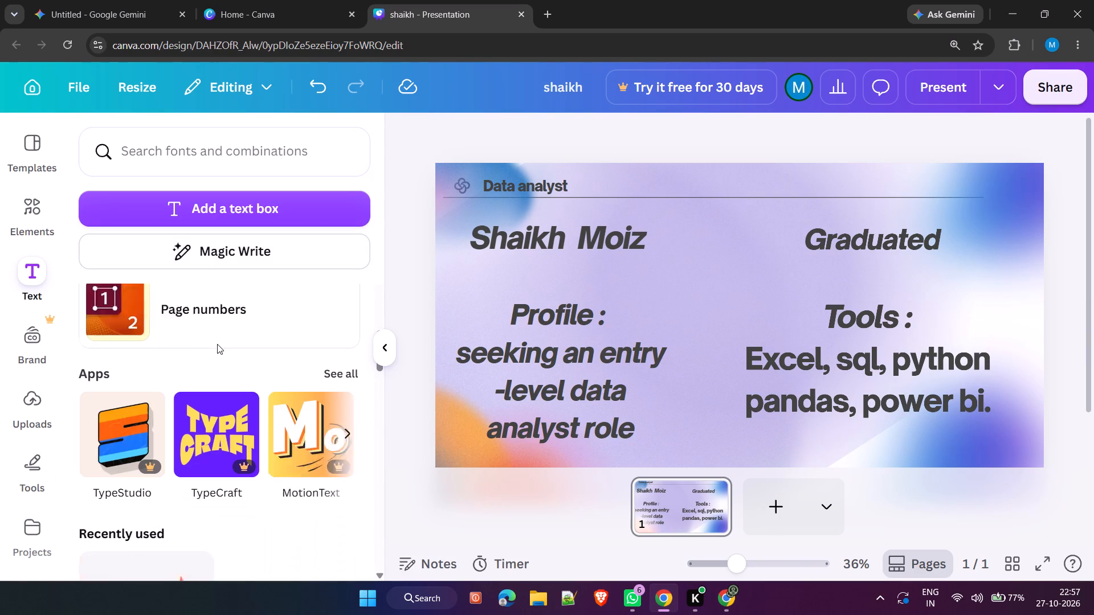
scroll(217, 344, up, 1)
scroll(217, 344, down, 8)
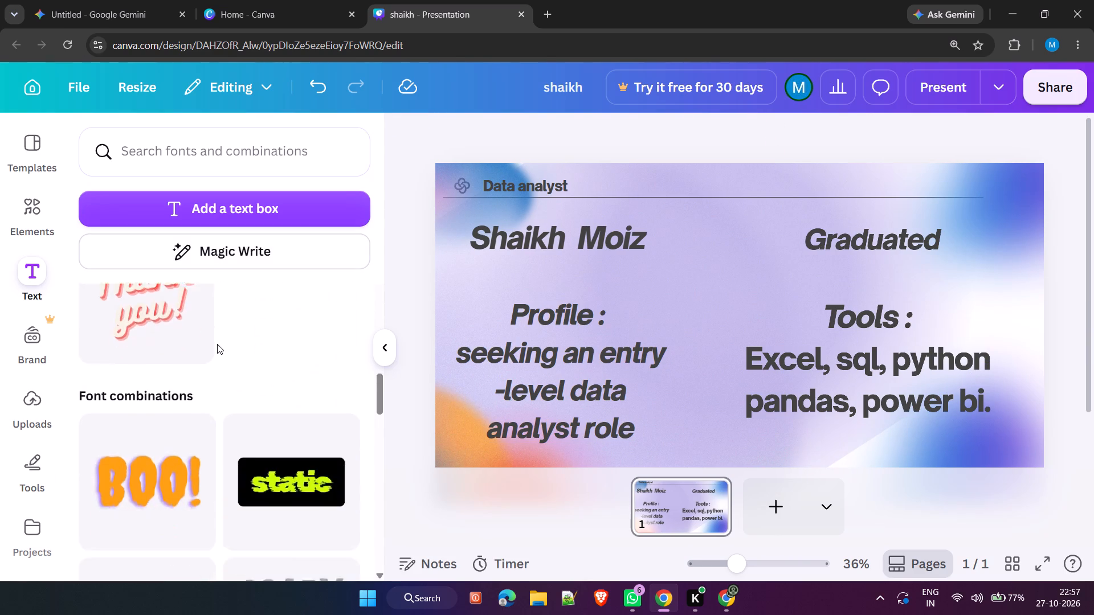
scroll(217, 344, down, 5)
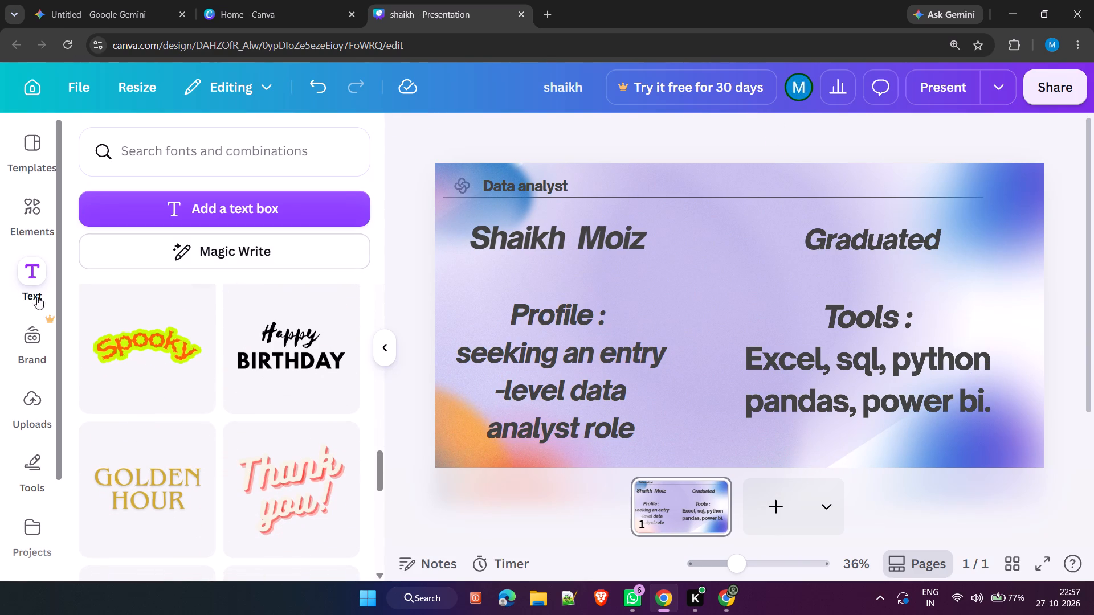
click(33, 204)
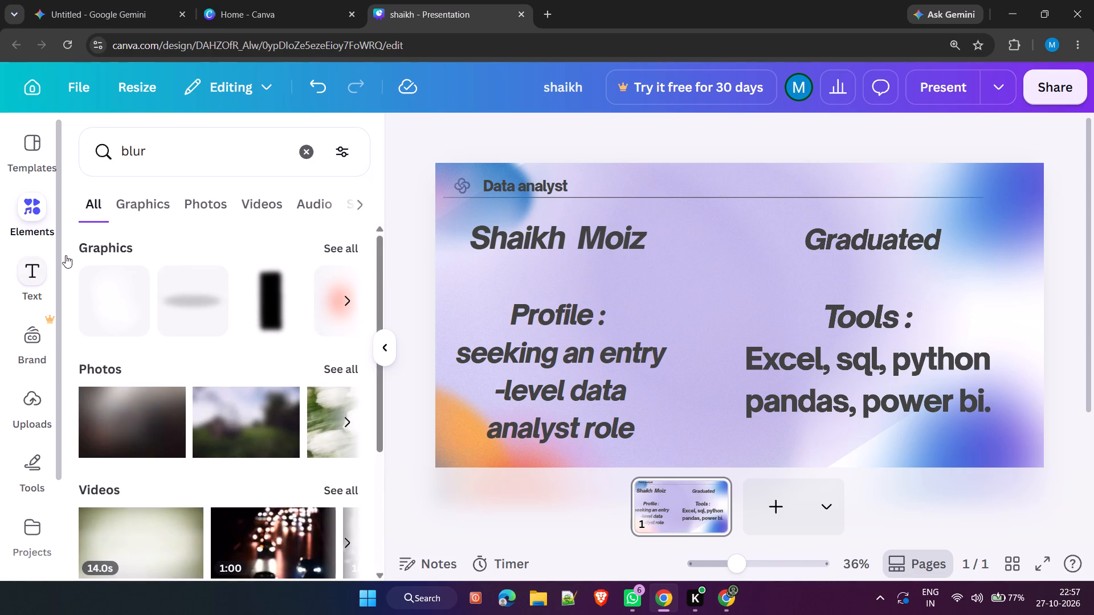
scroll(267, 325, down, 8)
scroll(246, 332, up, 1)
scroll(246, 332, down, 1)
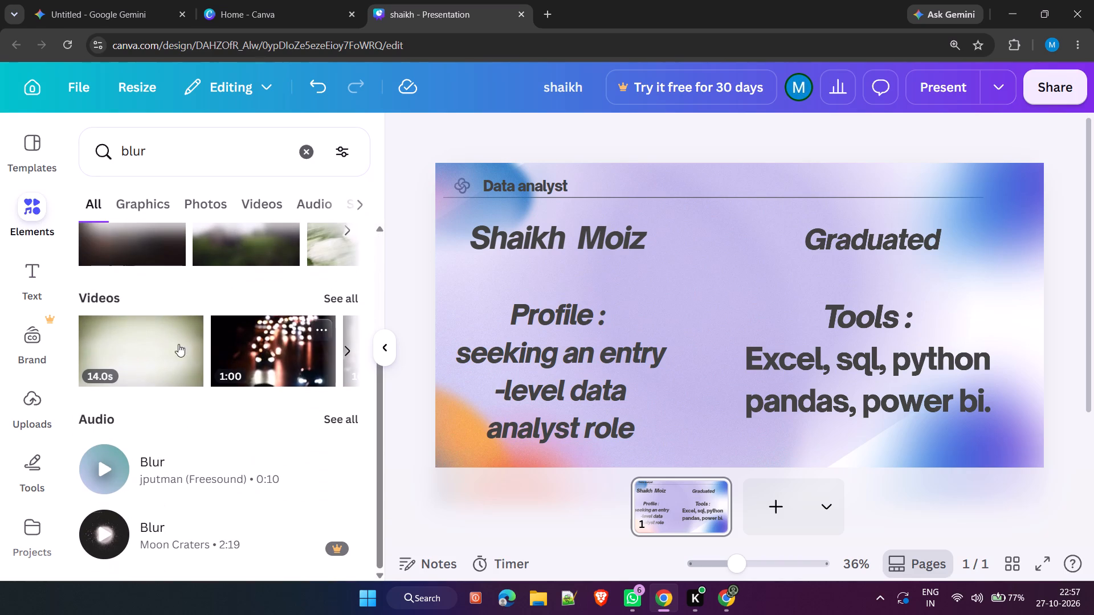
Draw a straight horizontal line across the slide's full width, between the name and "Graduated" row and the "Profile :" and "Tools :" text.
click(34, 467)
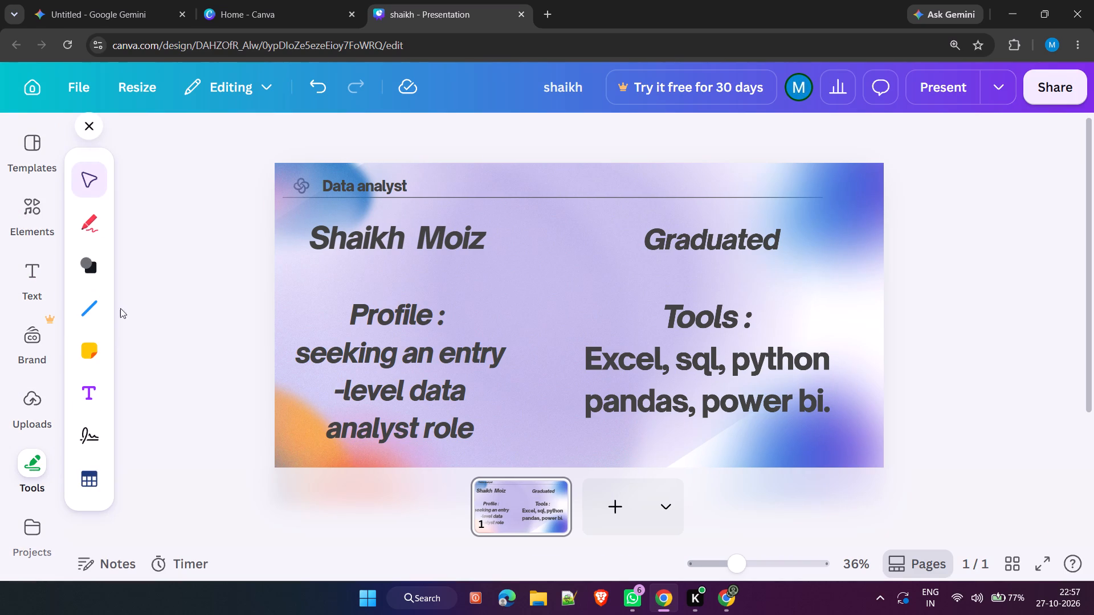
click(87, 318)
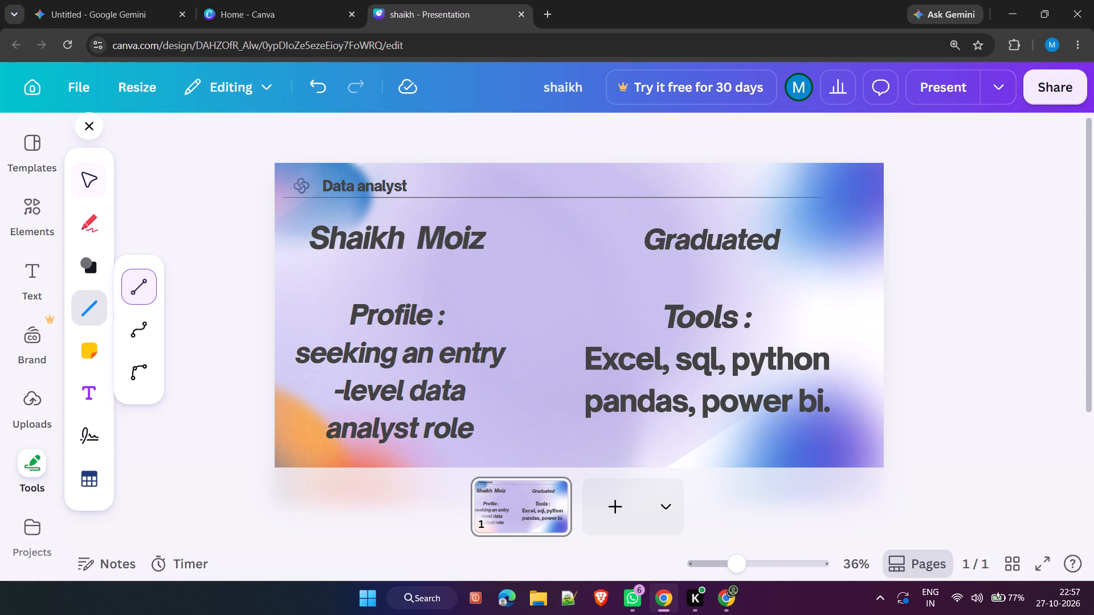
click(274, 265)
drag(275, 266, 528, 268)
drag(528, 268, 879, 274)
Delete the original divider line under the "Data analyst" heading.
click(495, 196)
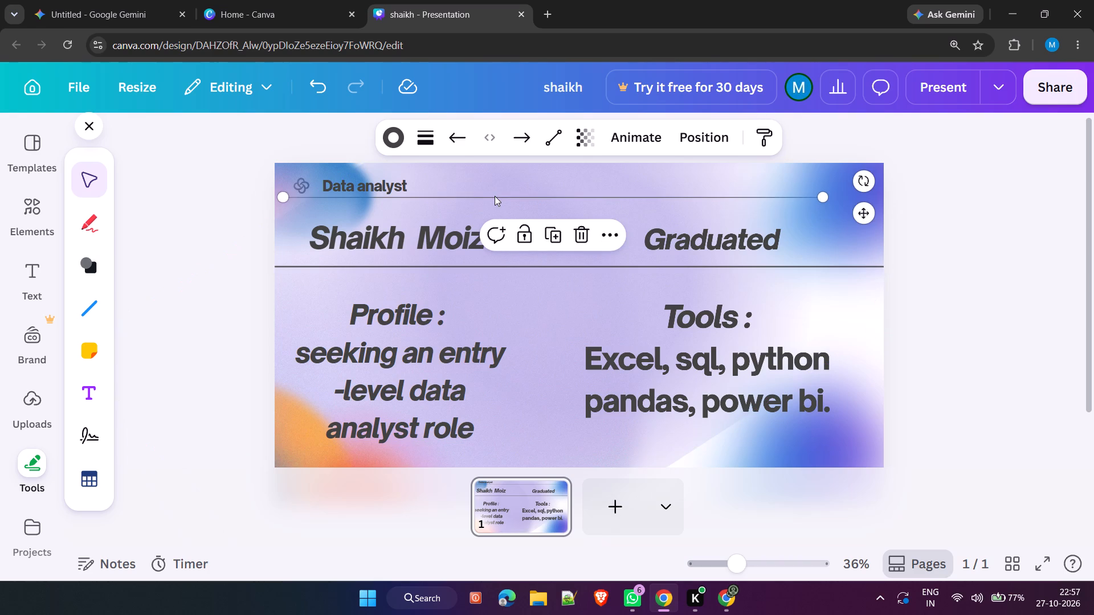
click(577, 232)
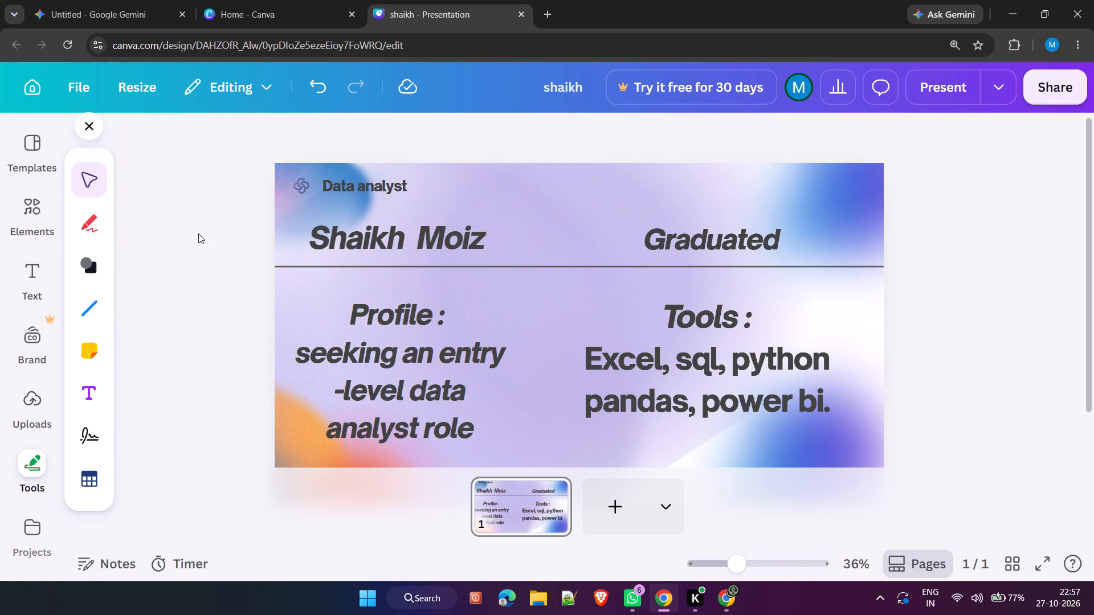
Draw a line about 1,916 long across the slide's full width, between the "Data analyst" heading and the presenter name row.
click(87, 302)
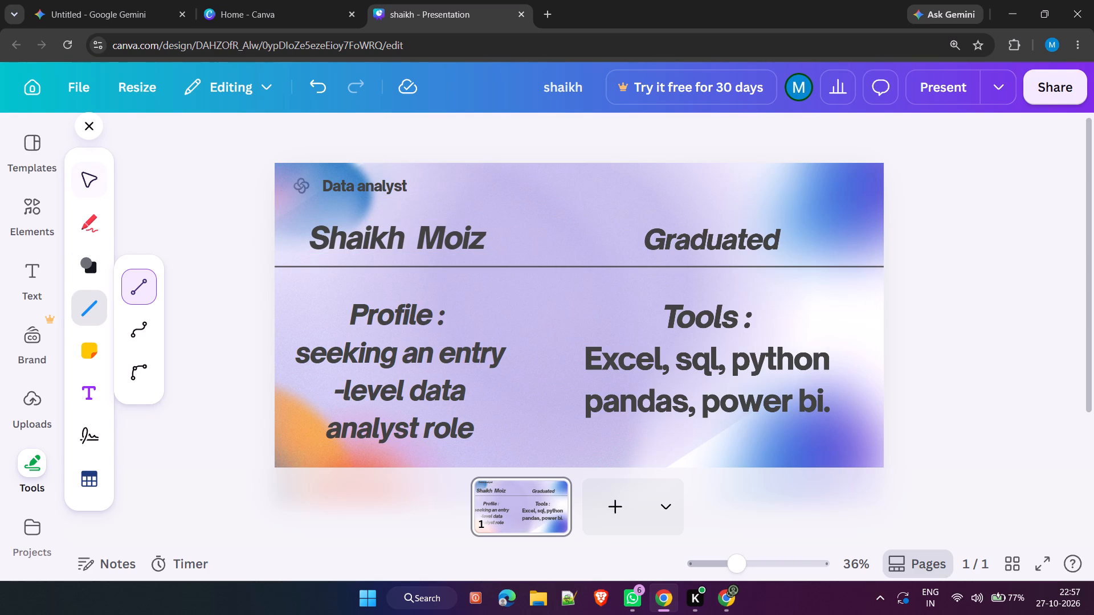
click(276, 199)
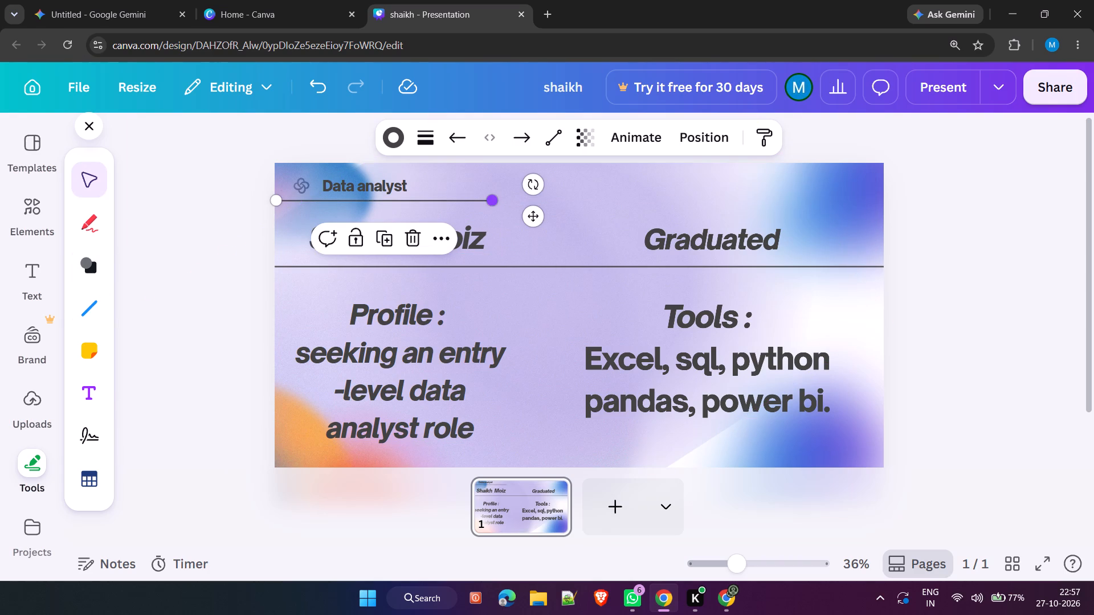
drag(493, 200, 885, 195)
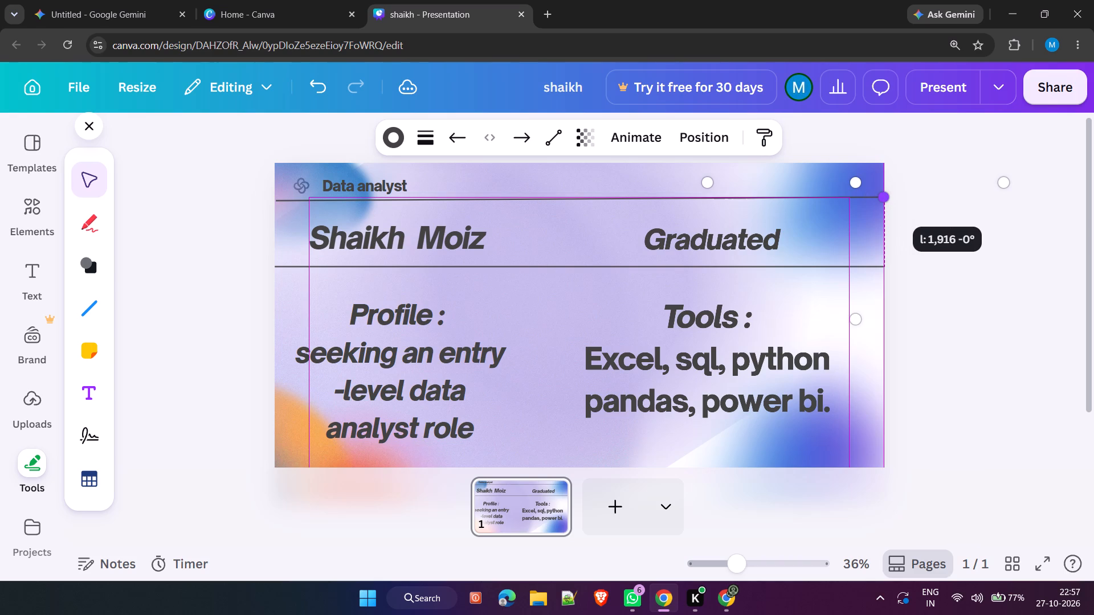
drag(885, 195, 884, 214)
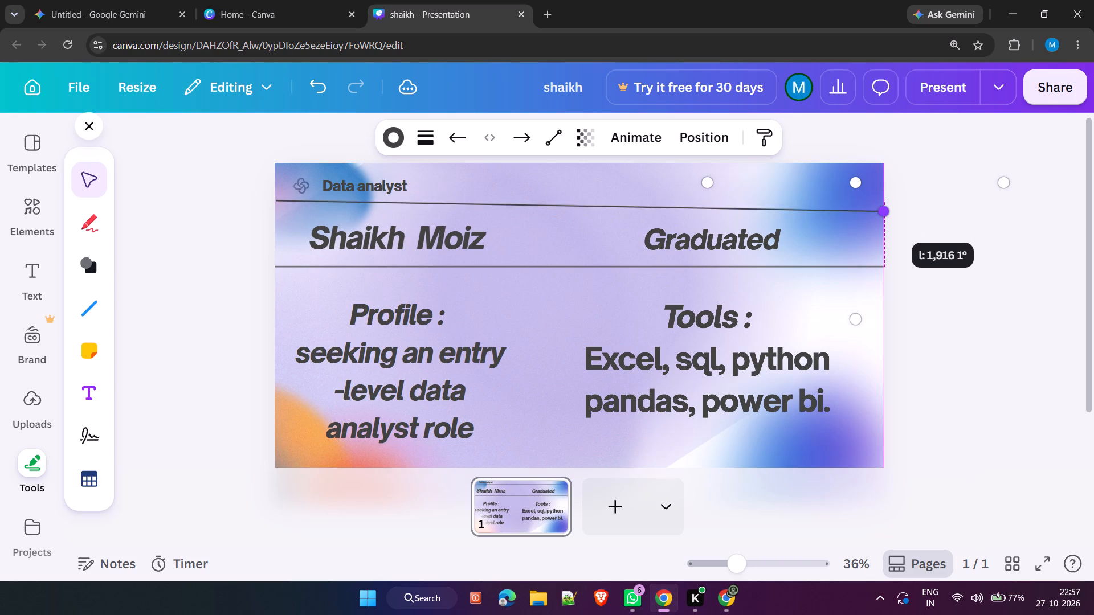
drag(884, 214, 883, 208)
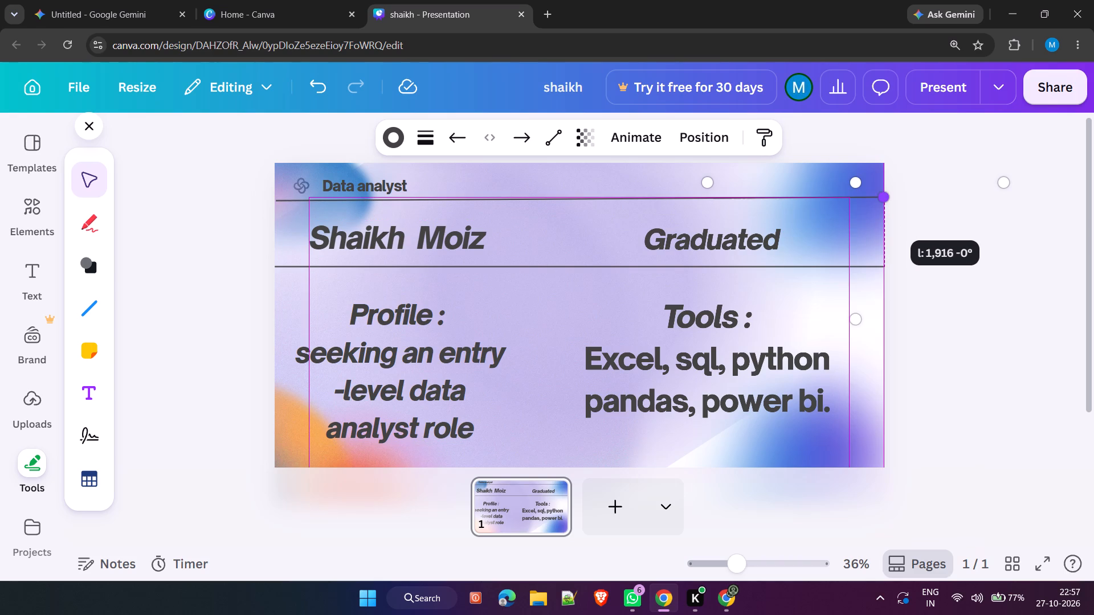
drag(883, 208, 880, 203)
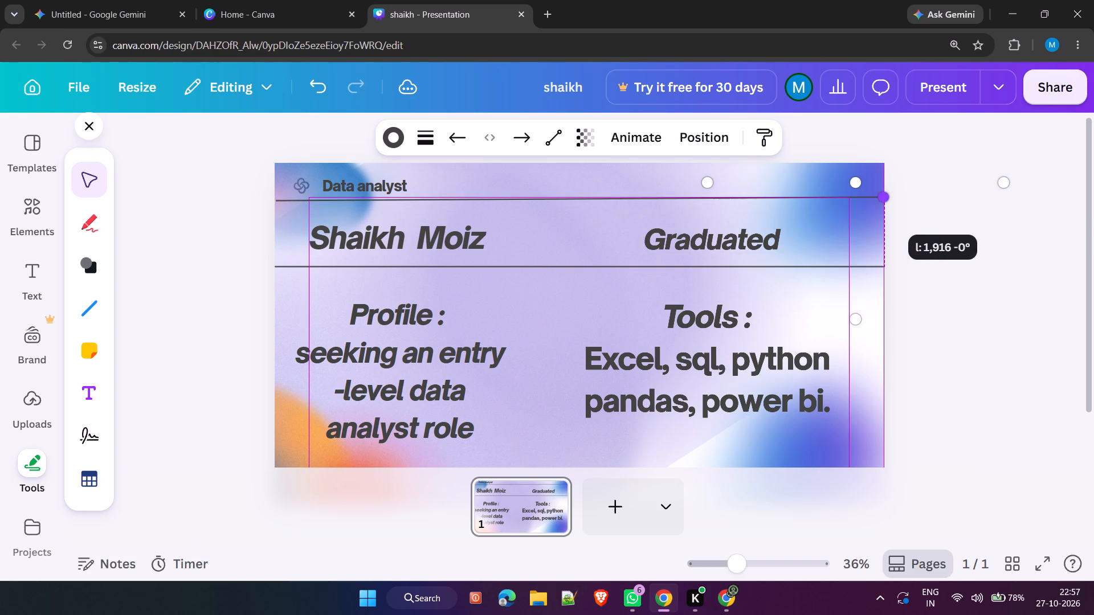
drag(880, 203, 881, 203)
click(936, 207)
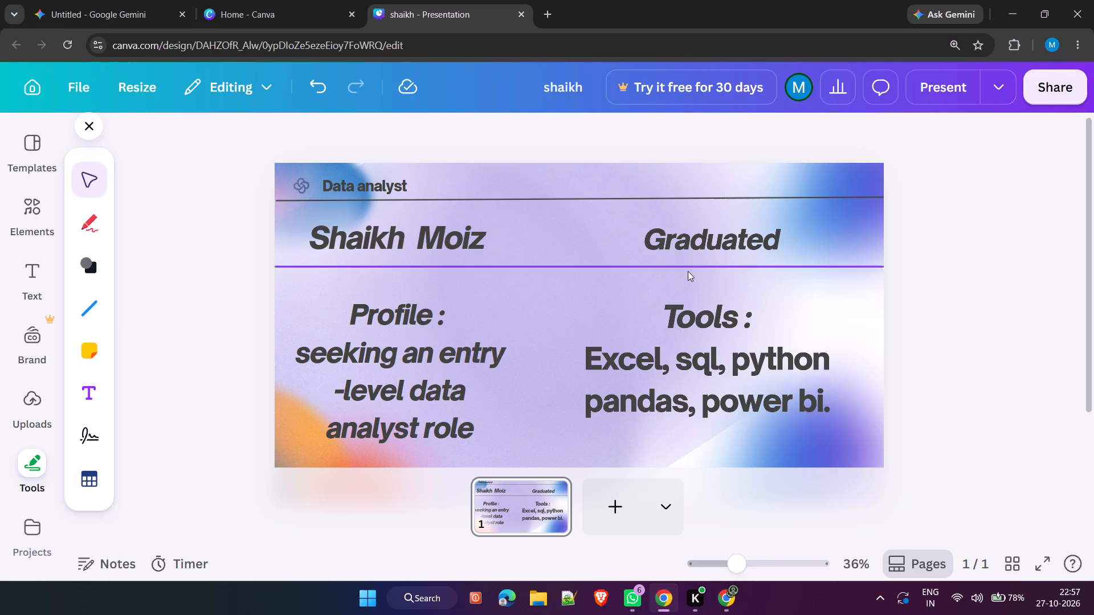
Nudge the presenter name and "Graduated" text up slightly, and raise the divider line beneath them closer to that row.
click(395, 244)
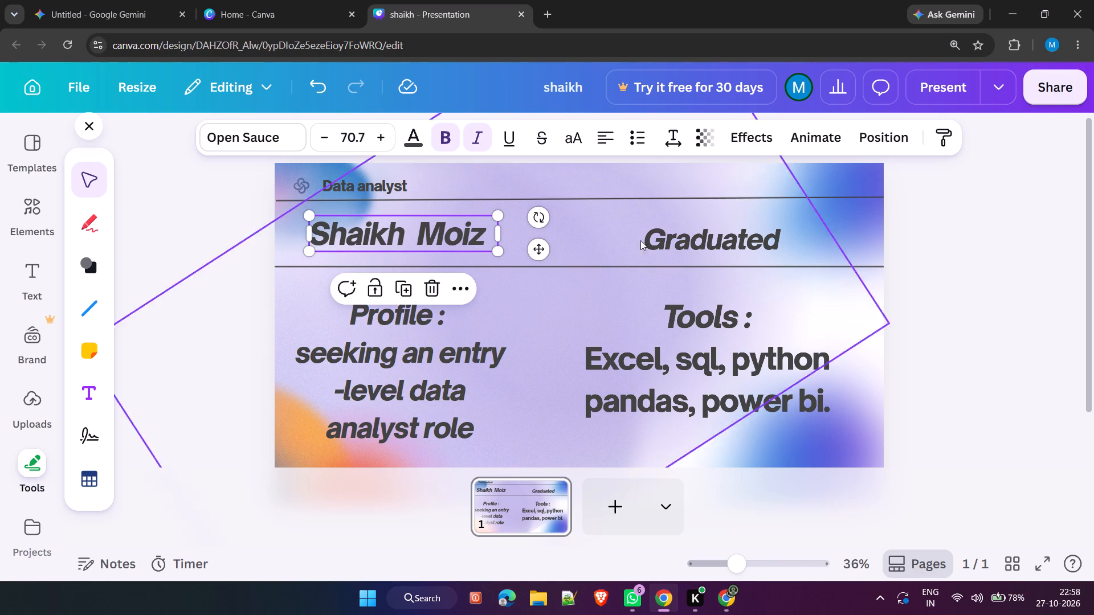
drag(717, 240, 718, 235)
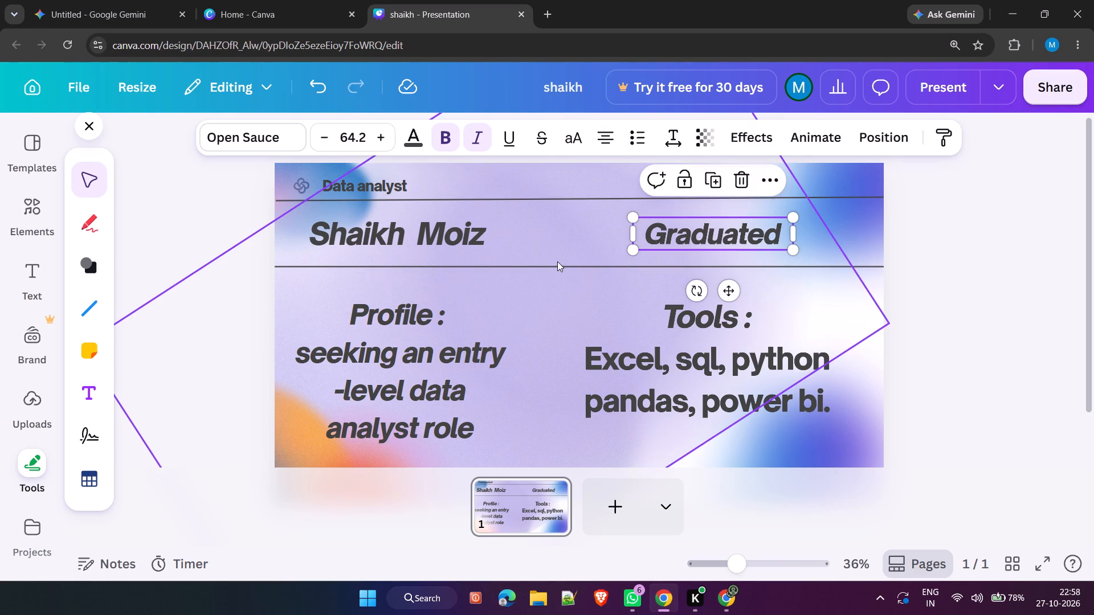
drag(556, 262, 555, 252)
click(144, 265)
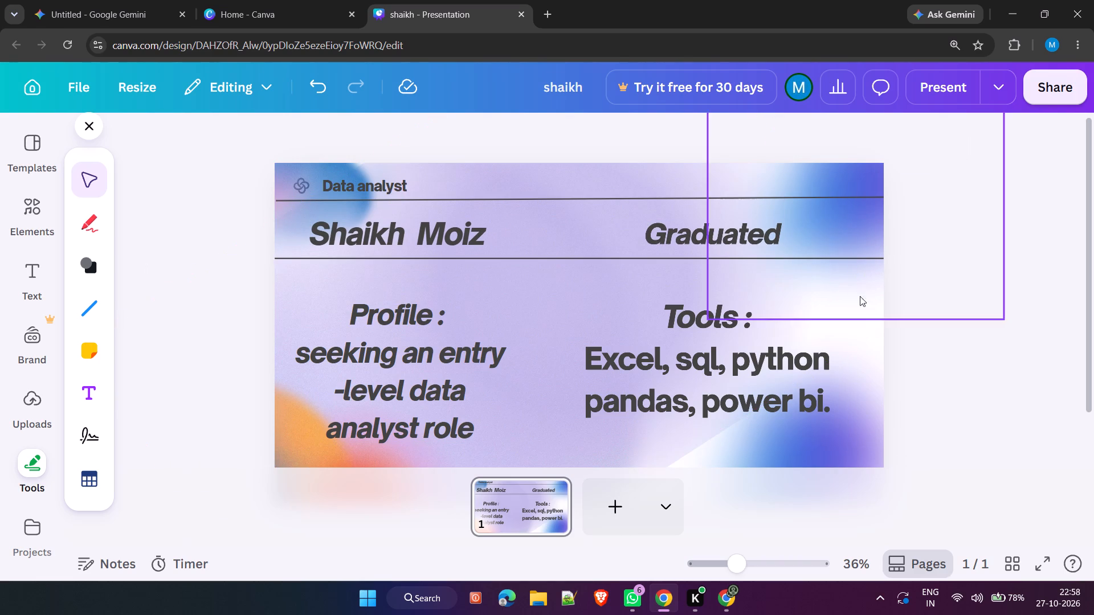
Draw a near-vertical line about 972 long over the slide's full height, separating the name and profile column from the "Graduated" and tools column.
click(548, 162)
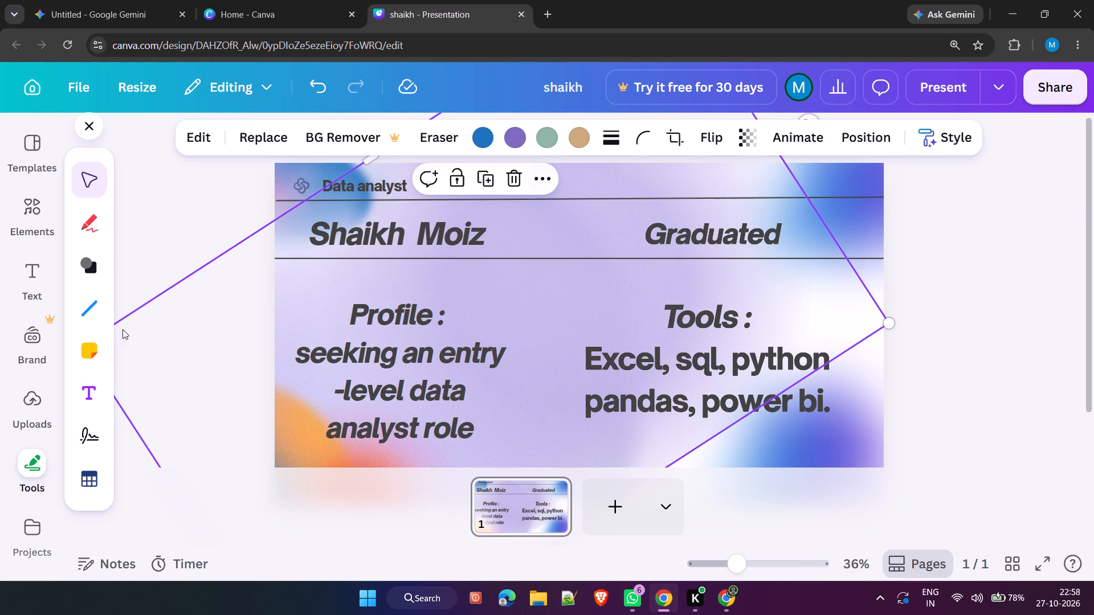
click(87, 312)
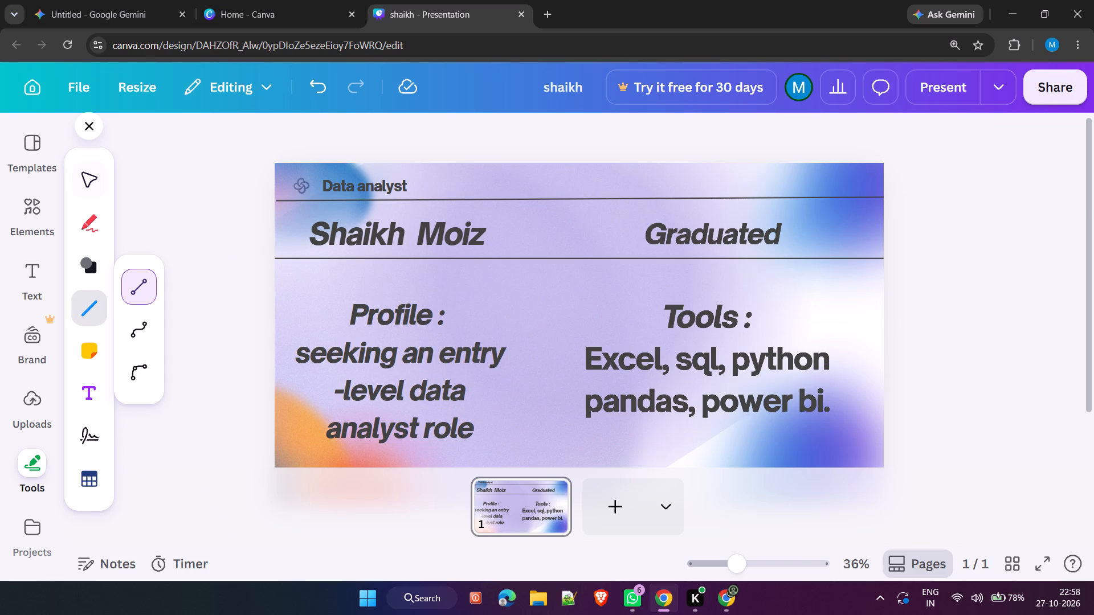
click(546, 165)
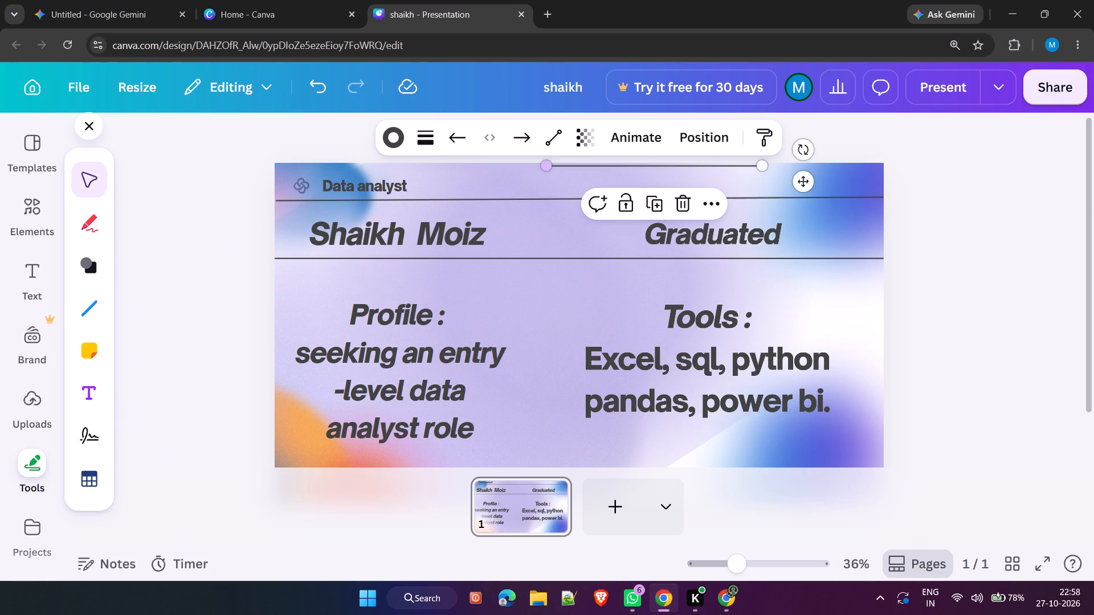
drag(545, 168, 601, 159)
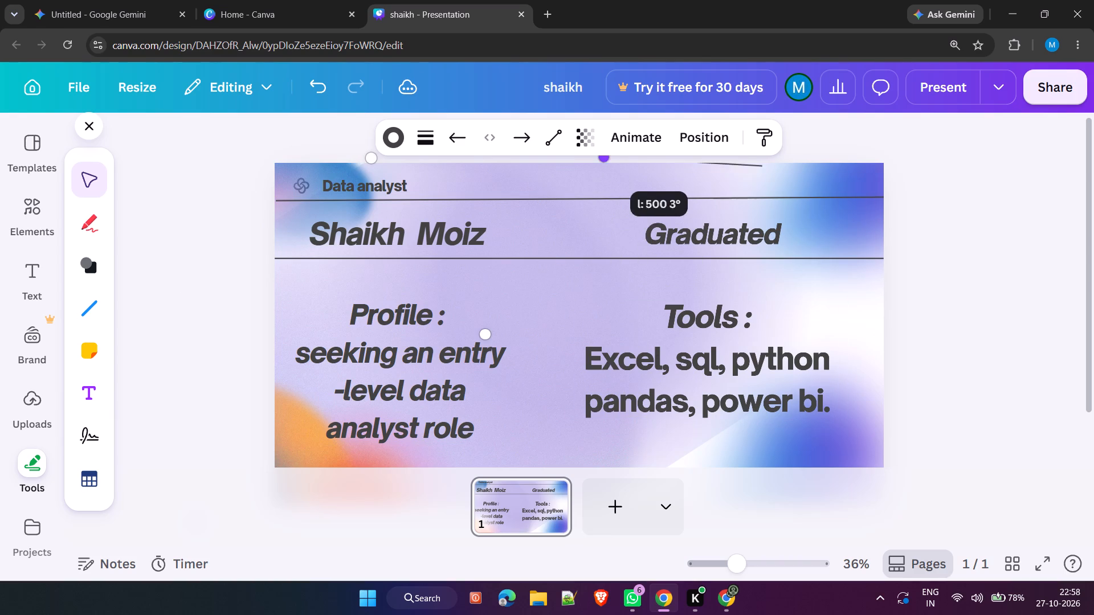
drag(601, 159, 552, 167)
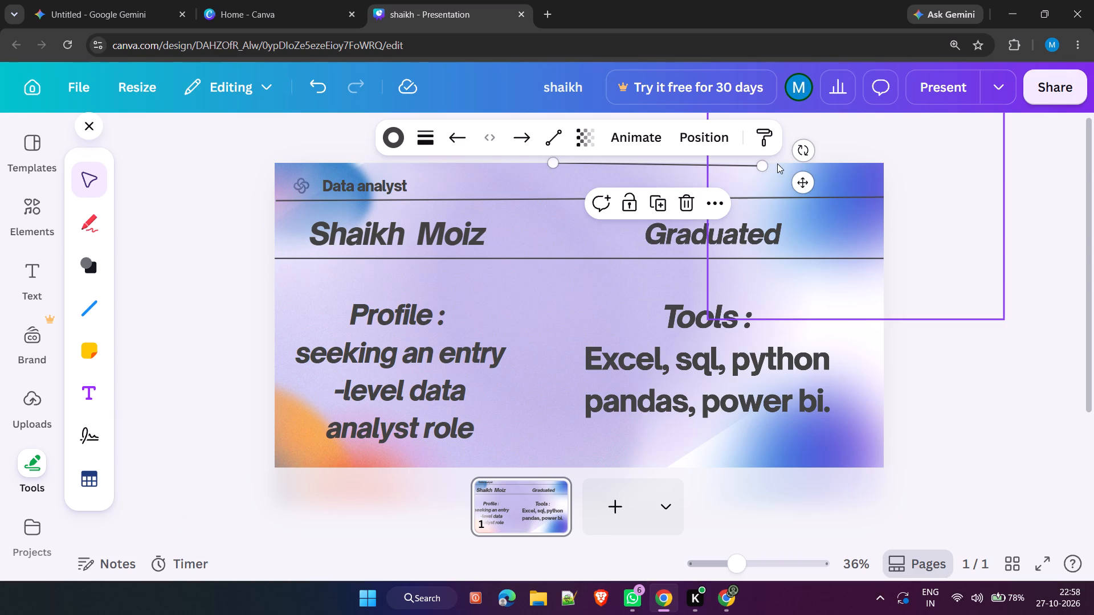
drag(761, 165, 555, 440)
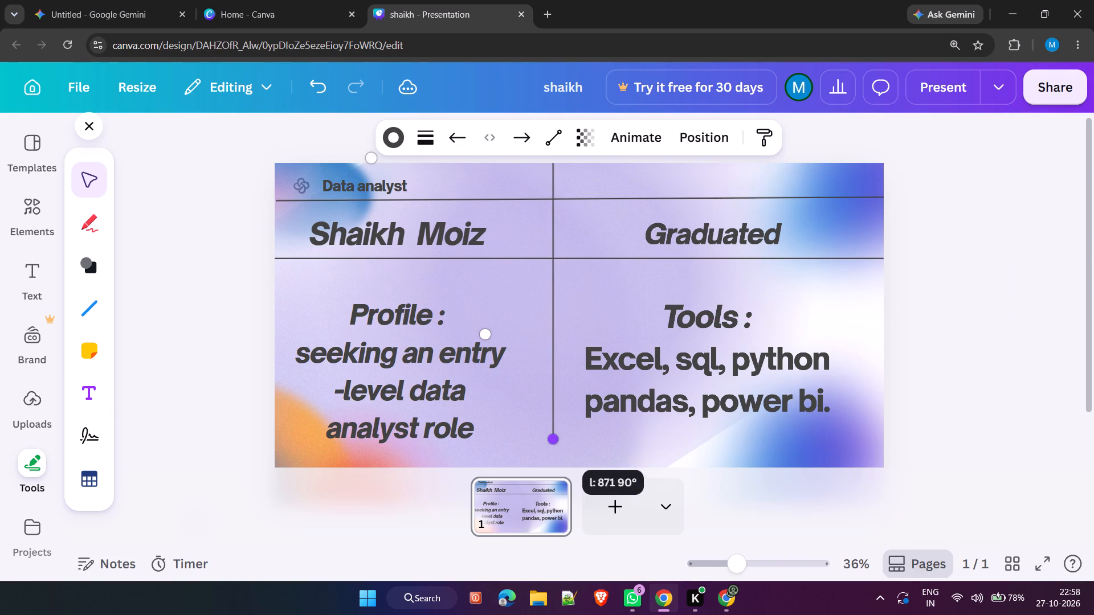
drag(555, 440, 558, 465)
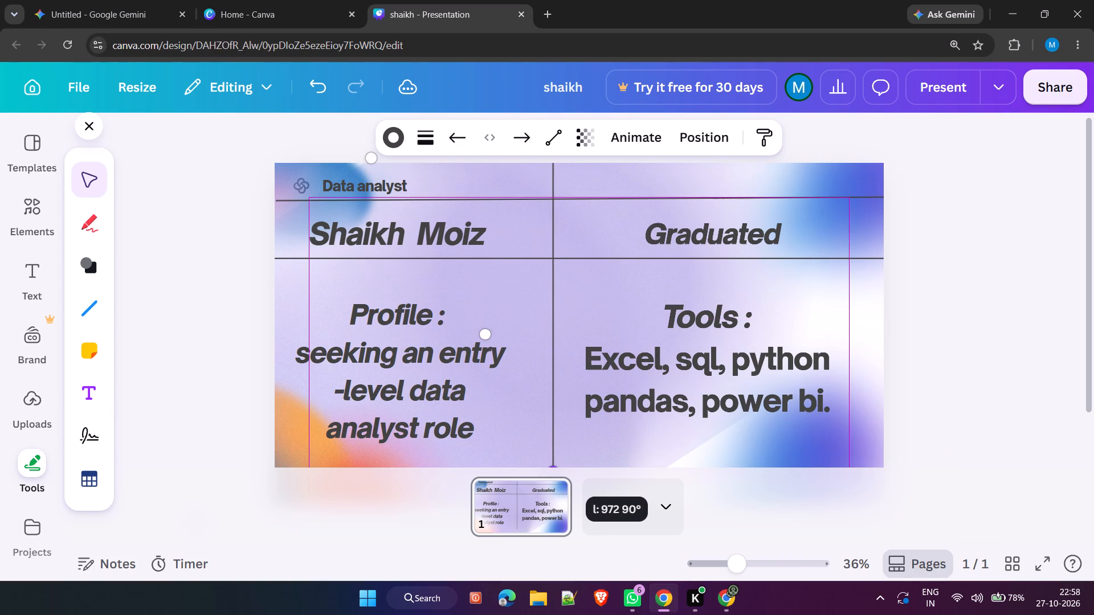
drag(558, 465, 558, 465)
drag(558, 465, 558, 464)
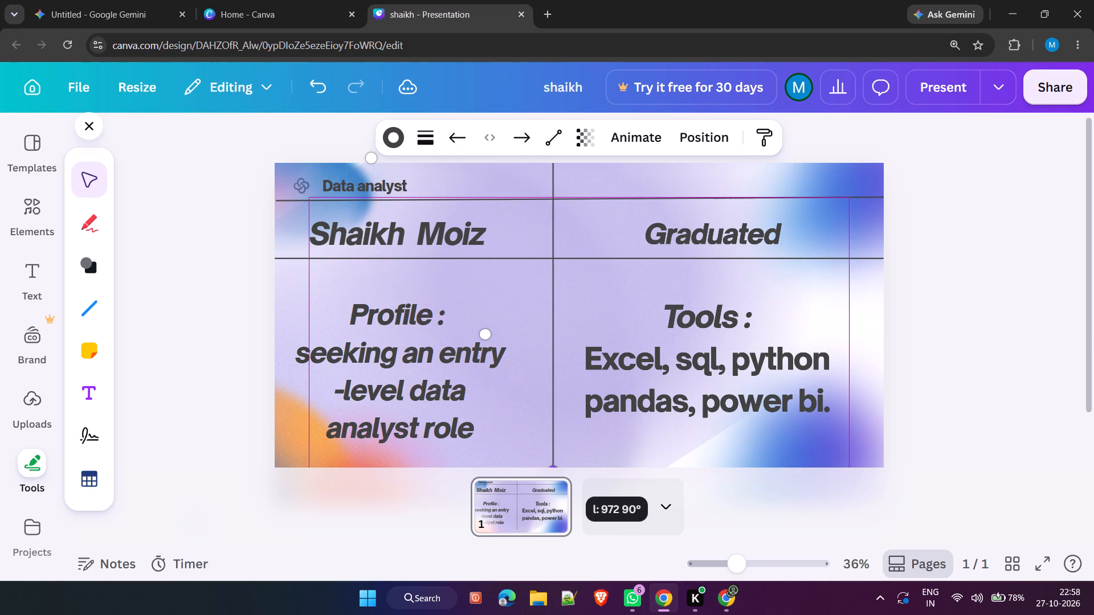
drag(558, 464, 559, 464)
click(213, 425)
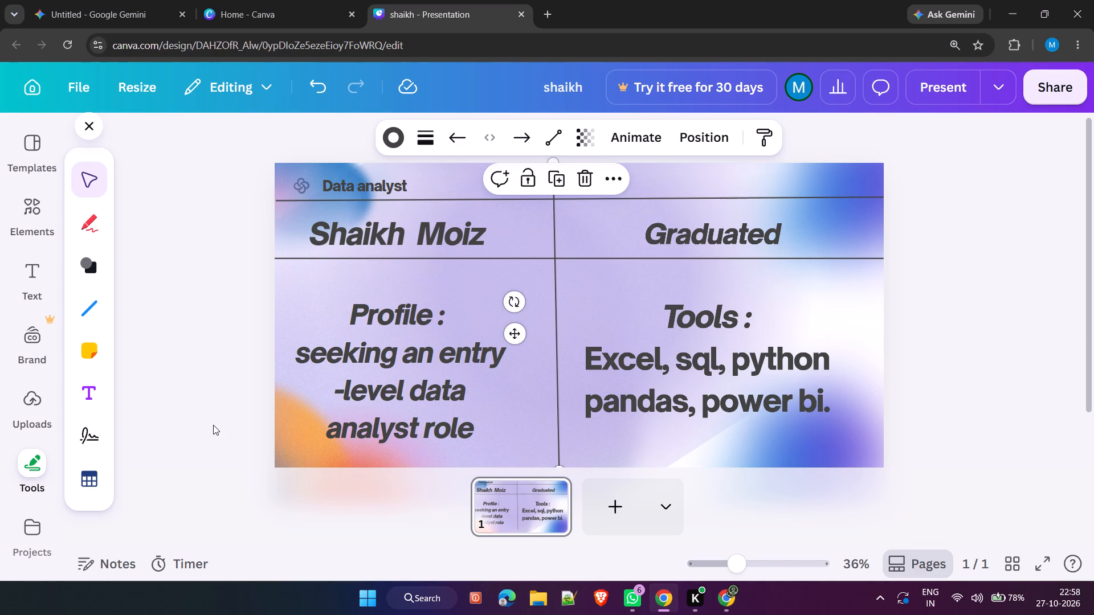
Move the "Profile :" text block slightly up and right, and the "Tools :" text block slightly right within their columns.
drag(450, 382, 449, 372)
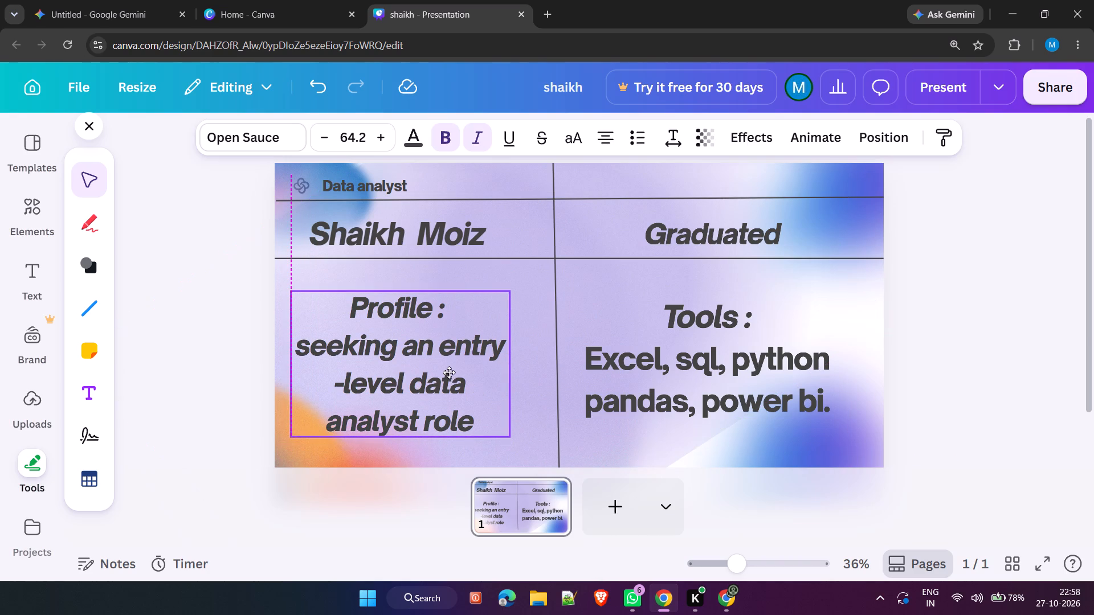
drag(449, 372, 452, 374)
drag(747, 374, 753, 371)
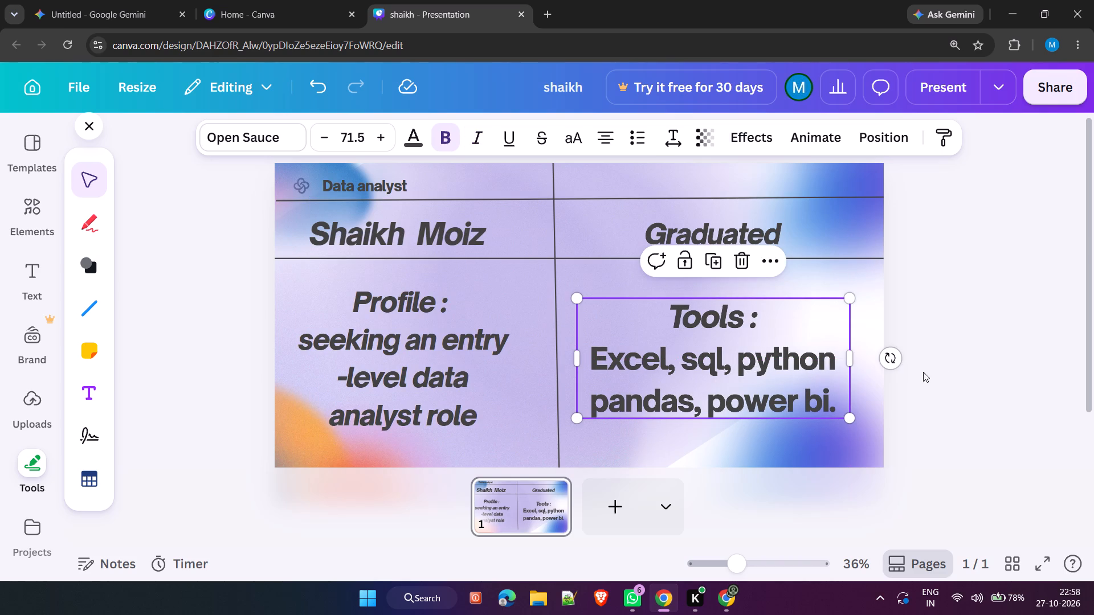
click(1050, 389)
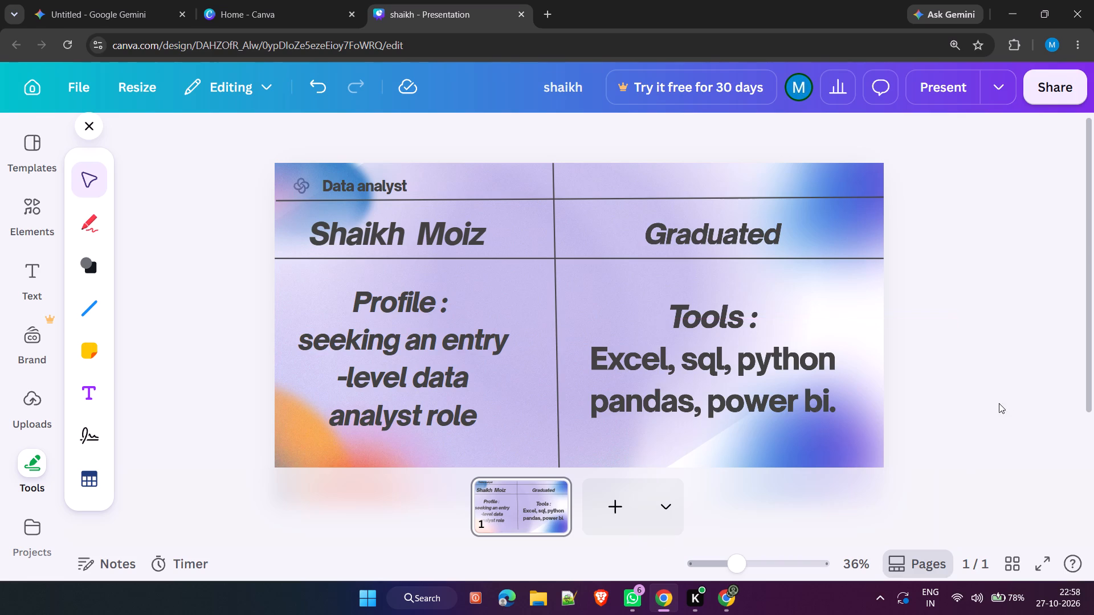
Set the "Data analyst" heading's font size to 36.8 and nudge it slightly up and right above the divider line.
click(352, 184)
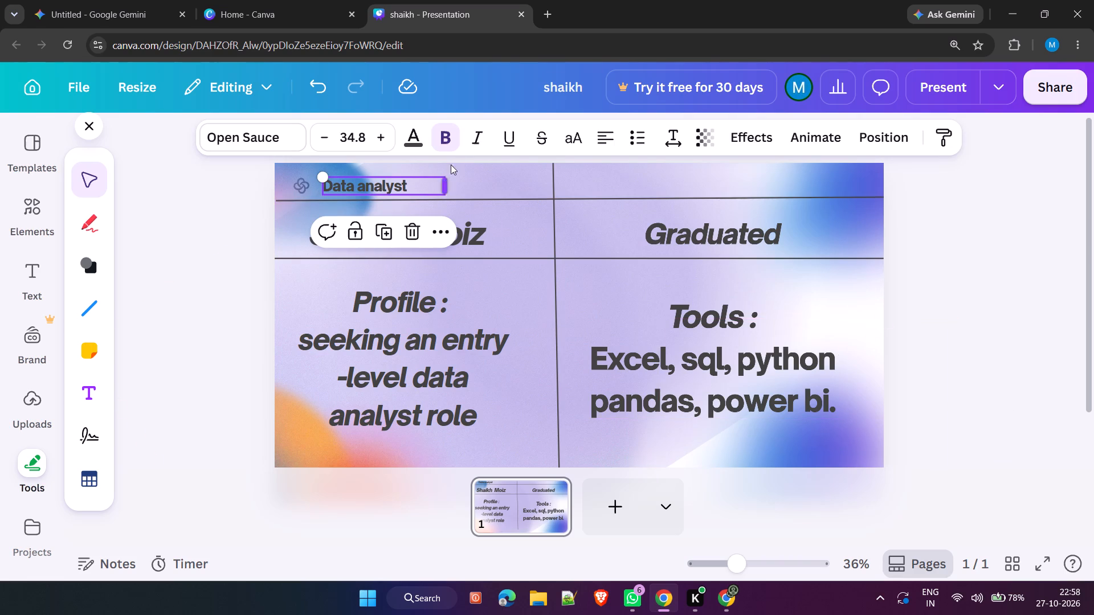
click(375, 137)
click(375, 137)
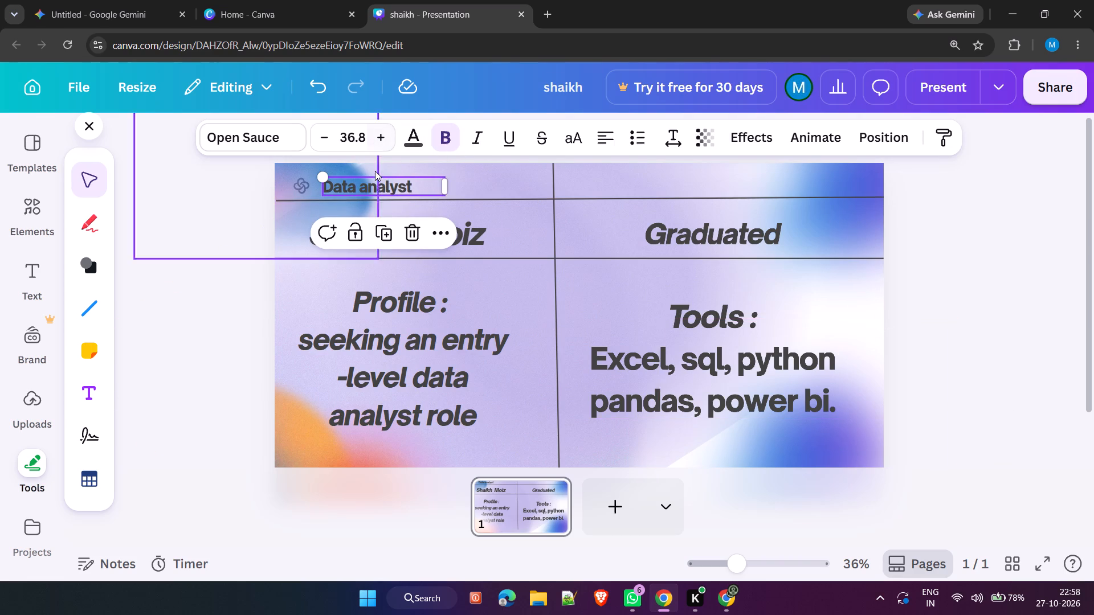
click(378, 188)
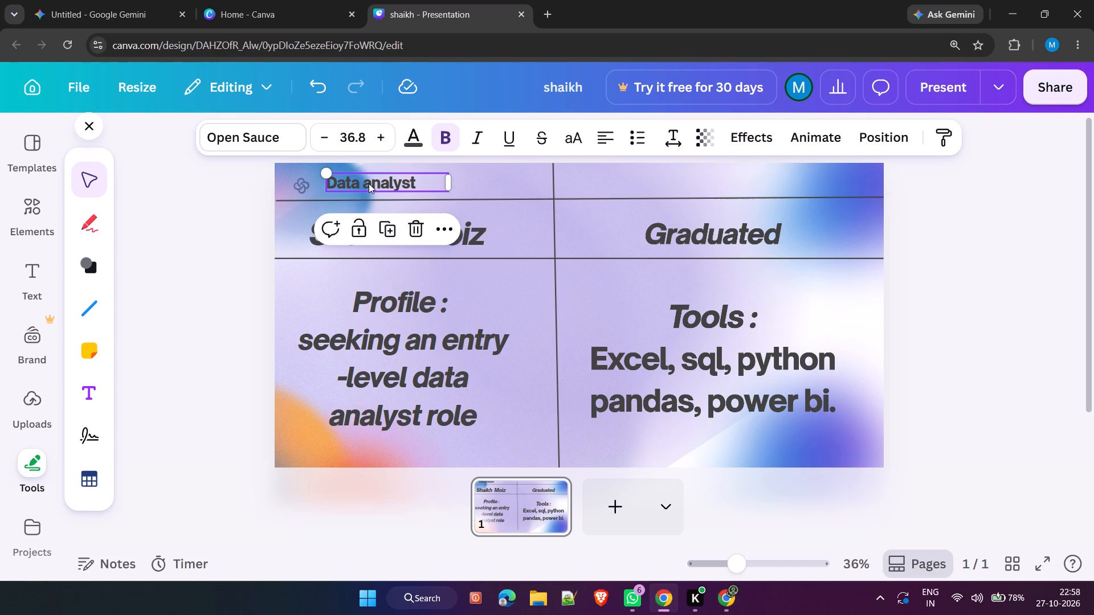
Move the blue gradient graphic out of the slide's top-left corner, past its left edge.
click(302, 184)
click(305, 184)
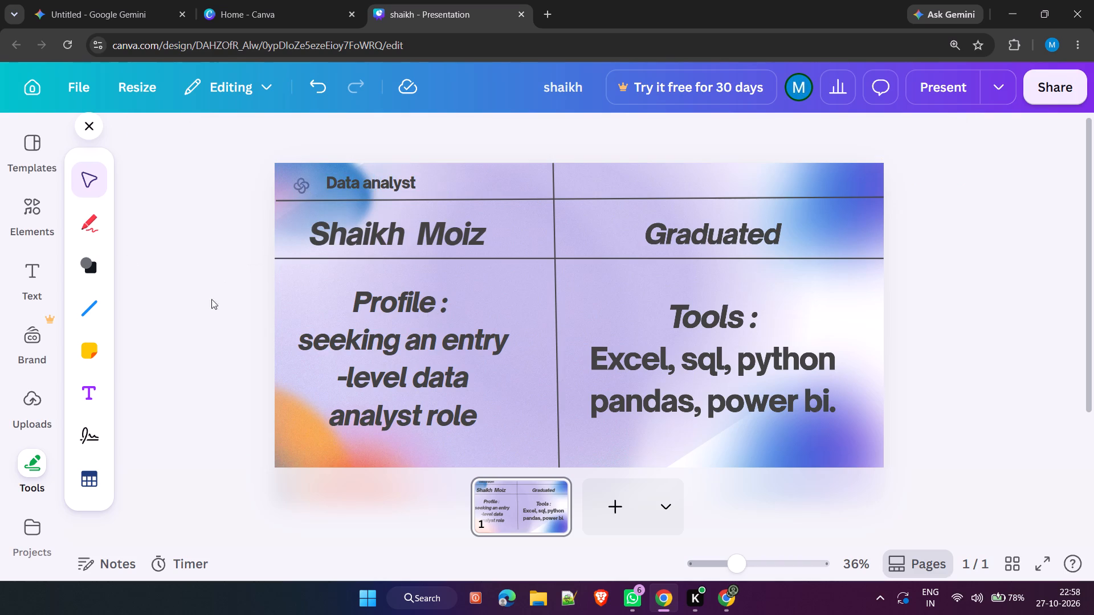
click(194, 317)
drag(300, 183, 289, 183)
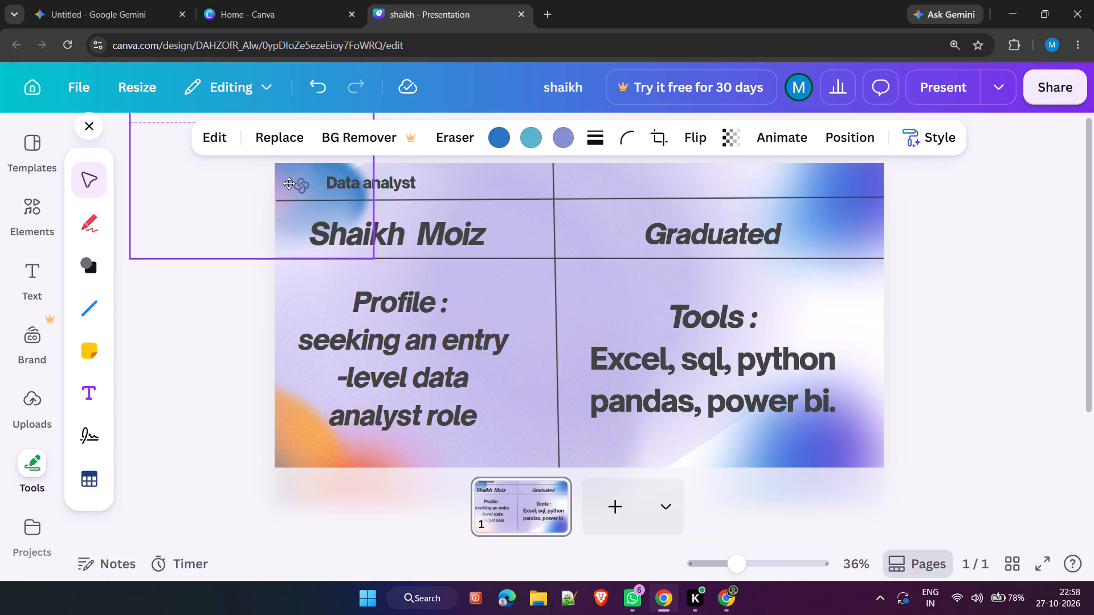
drag(289, 183, 200, 184)
Move the small flower-shaped icon closer to the "Data analyst" heading, level with its text, and shrink it slightly.
drag(307, 186, 315, 183)
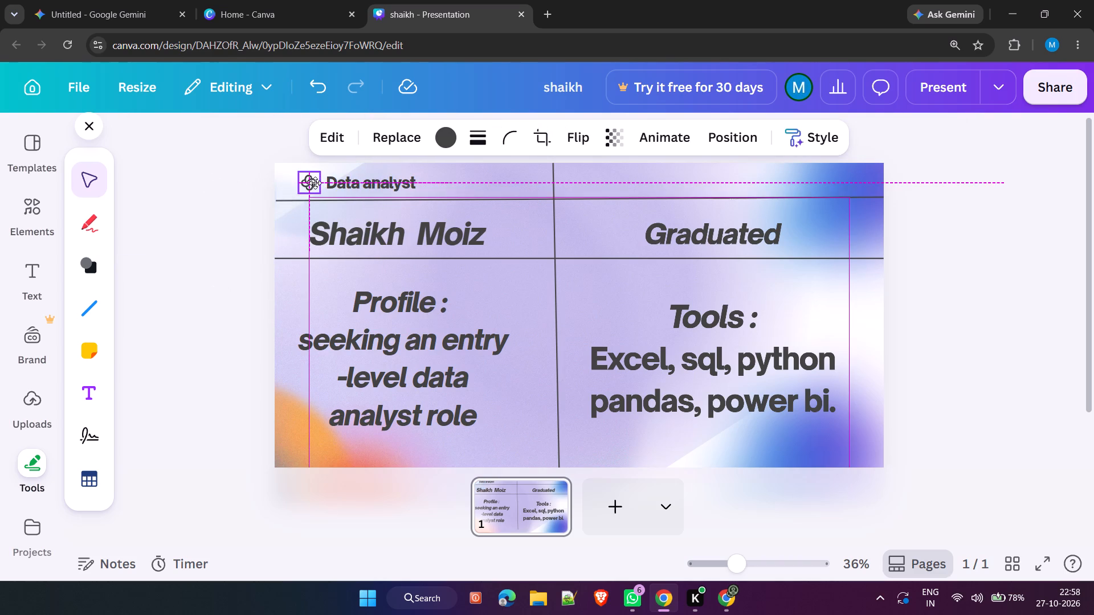
drag(315, 183, 312, 183)
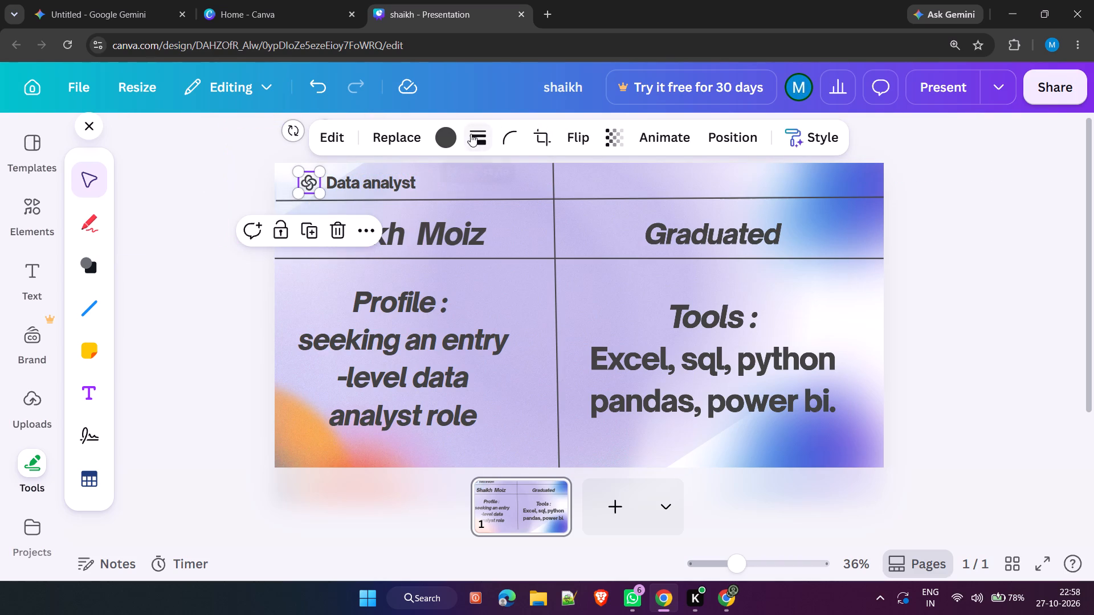
click(304, 179)
click(307, 179)
click(321, 170)
click(206, 167)
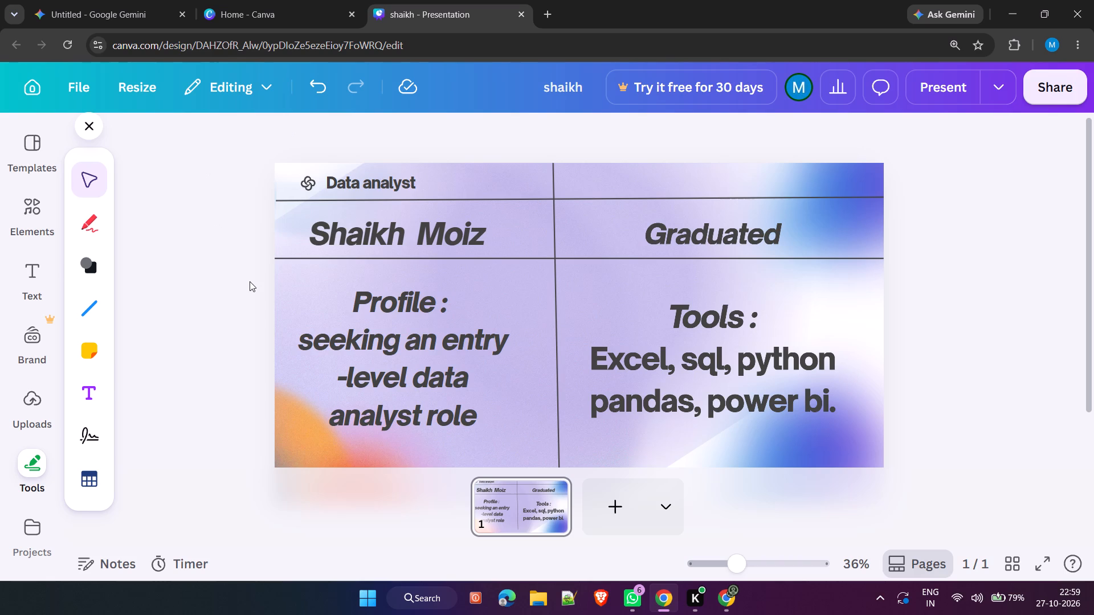
Add the blurred green landscape photo from the "blur" element results to the slide.
click(55, 225)
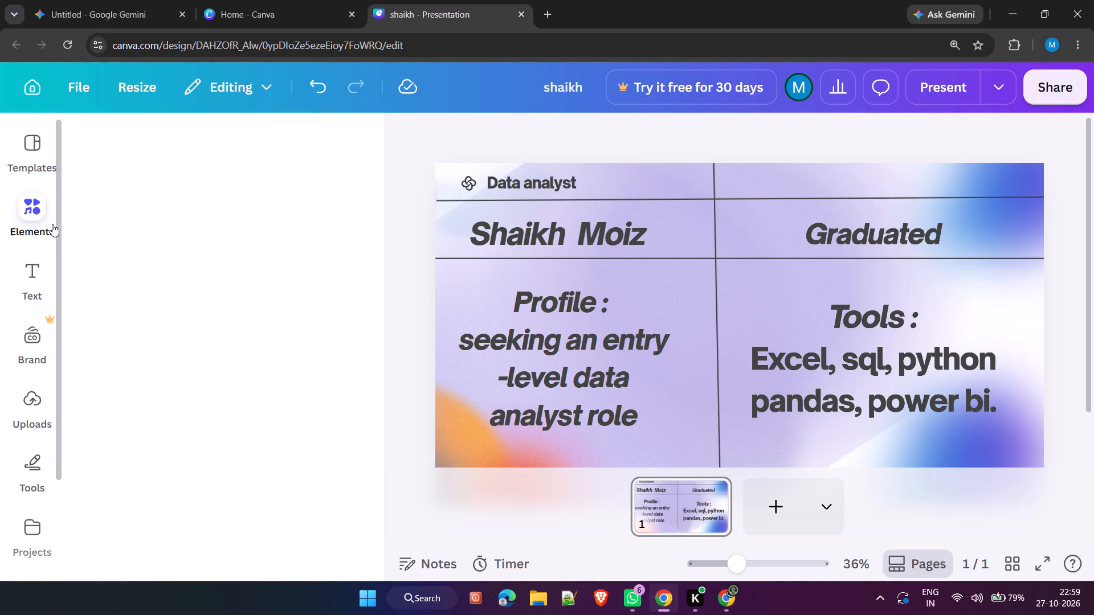
click(242, 348)
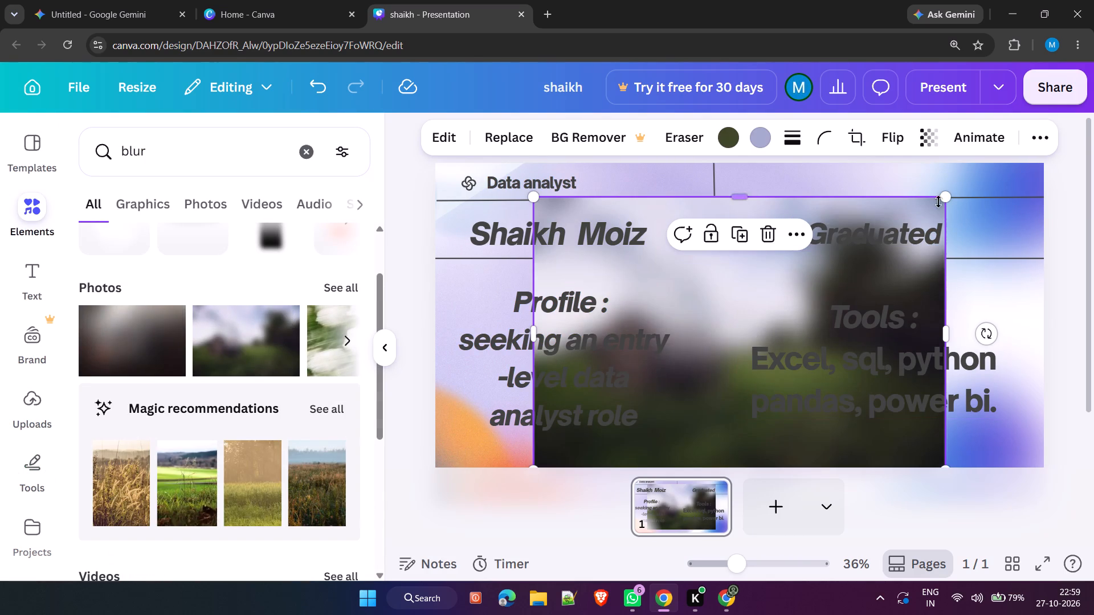
Shrink the blurred green landscape photo to a small rectangle and move it to the slide's top edge, over the vertical divider.
drag(945, 199, 807, 400)
drag(711, 418, 830, 232)
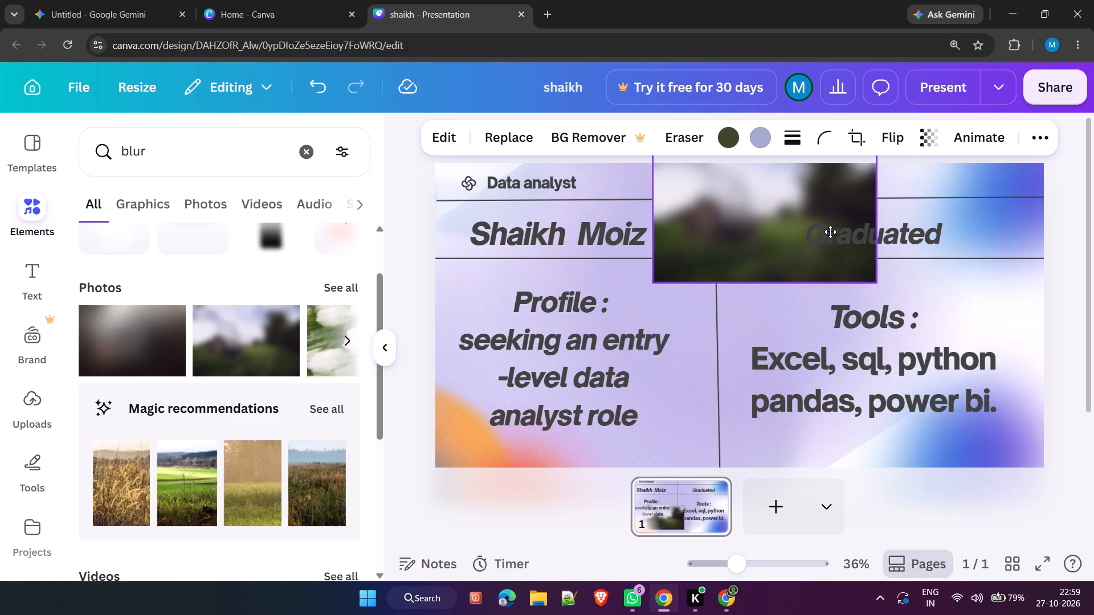
drag(830, 232, 819, 278)
drag(860, 181, 818, 238)
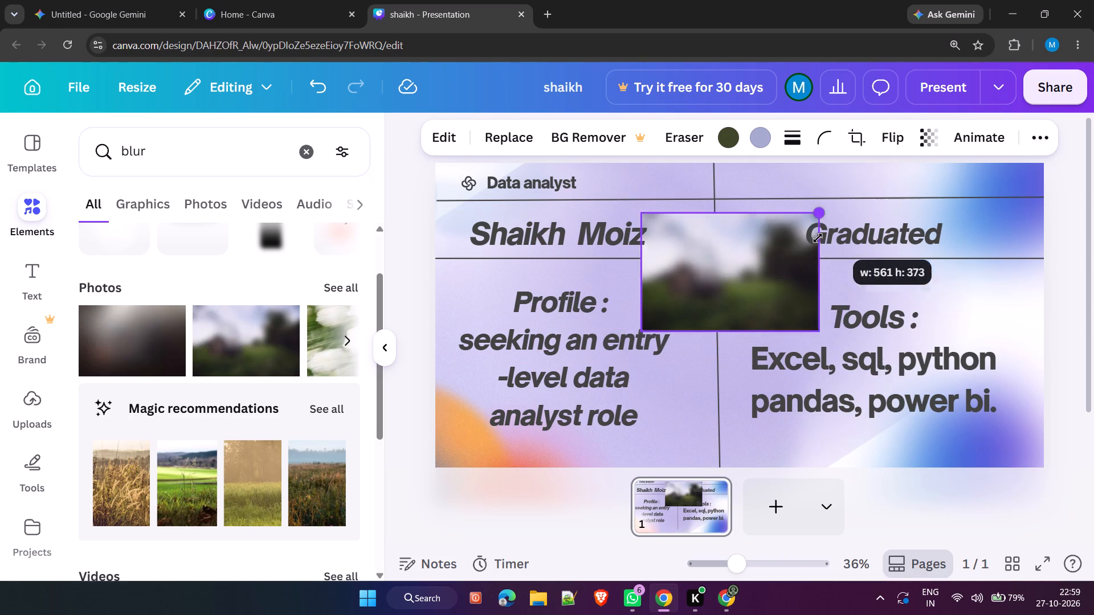
drag(818, 238, 784, 286)
drag(741, 296, 798, 207)
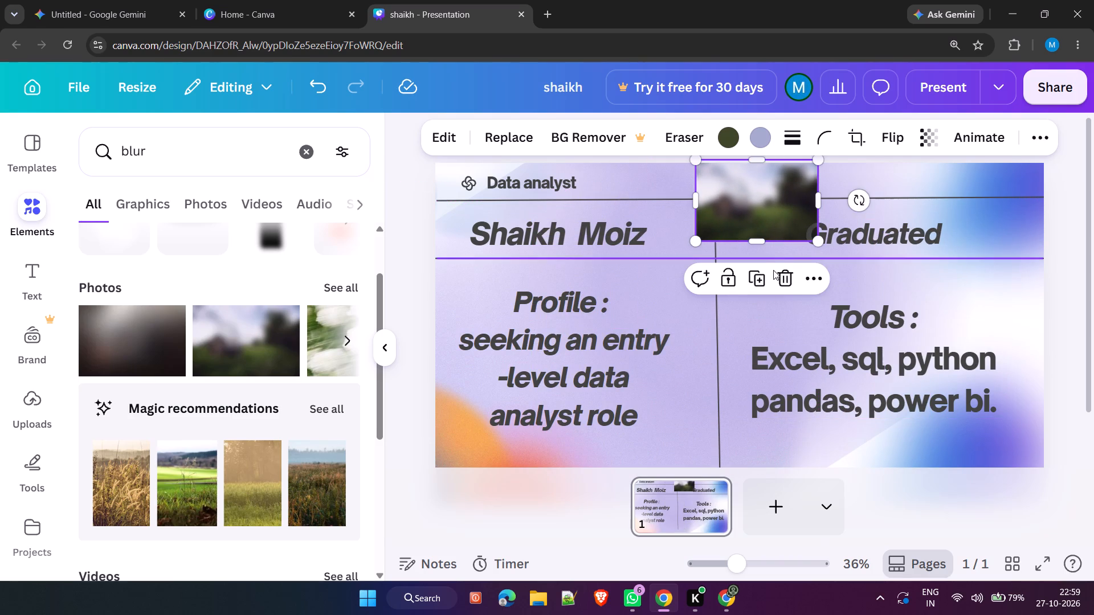
Trim the landscape photo to the "Data analyst" row, about 128 high, and extend it to the slide's left edge.
scroll(770, 278, down, 1)
scroll(768, 284, up, 3)
scroll(753, 336, up, 1)
drag(695, 243, 716, 204)
drag(729, 190, 704, 189)
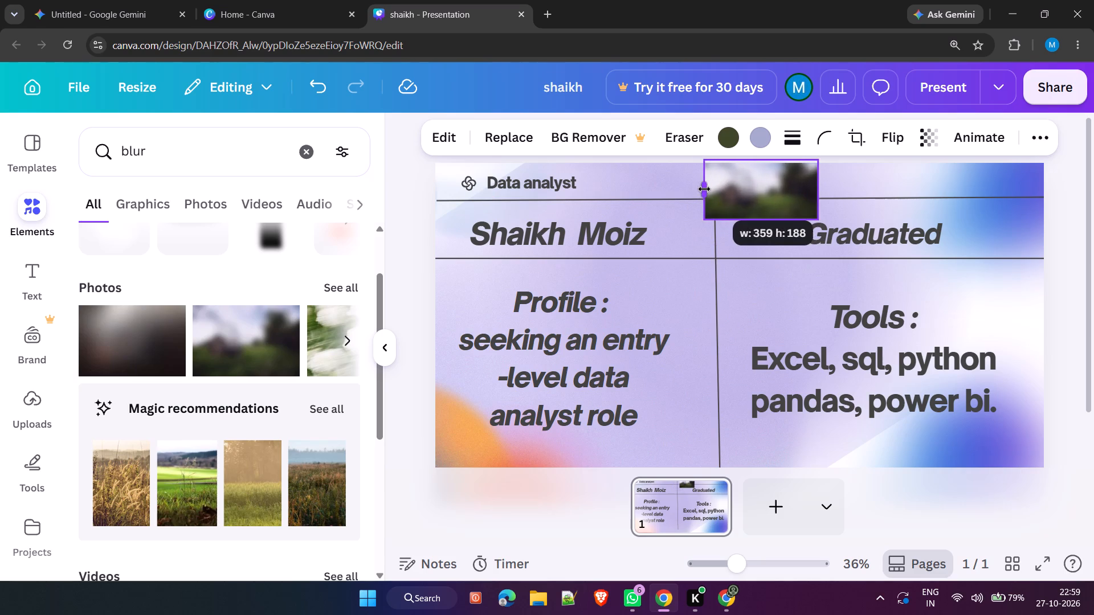
drag(704, 189, 680, 188)
drag(741, 219, 740, 199)
drag(684, 186, 480, 203)
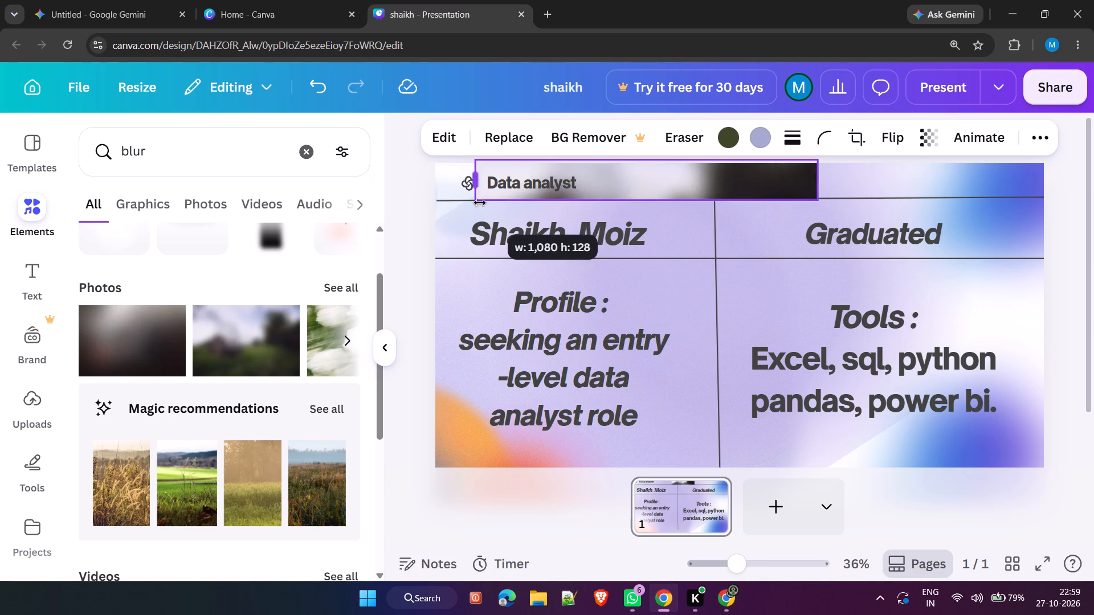
drag(480, 203, 442, 204)
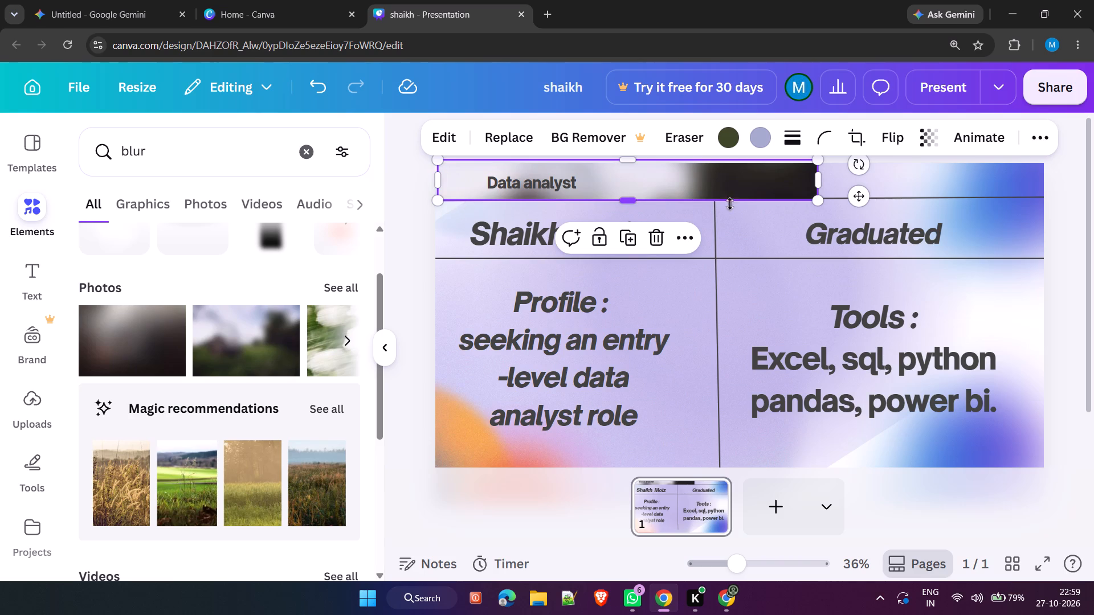
Extend the landscape photo to the slide's right edge so it spans the whole "Data analyst" row.
drag(814, 182, 979, 174)
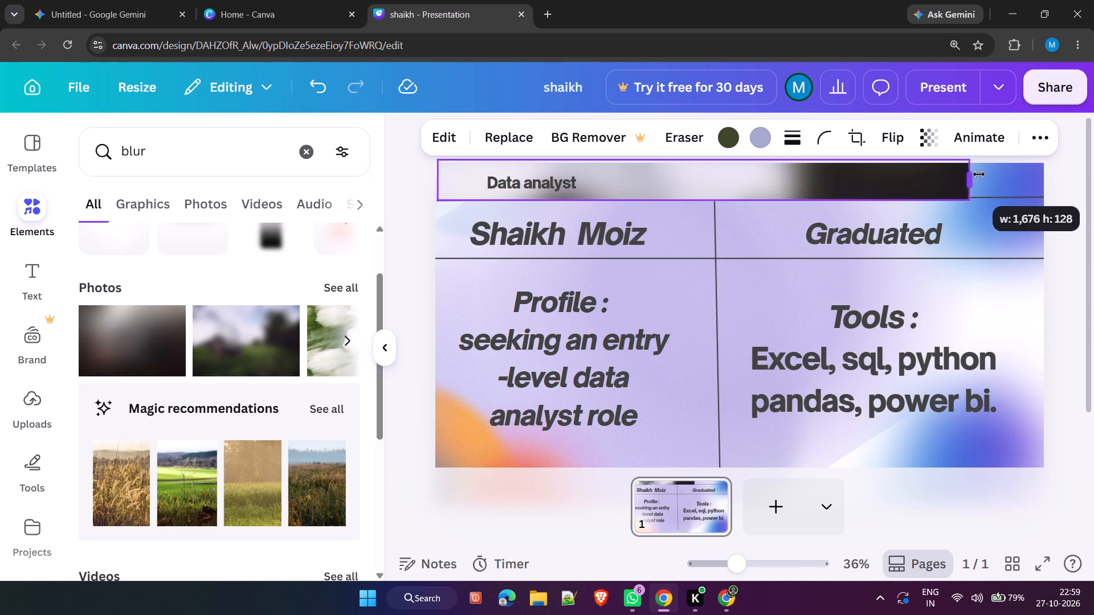
drag(979, 174, 1041, 175)
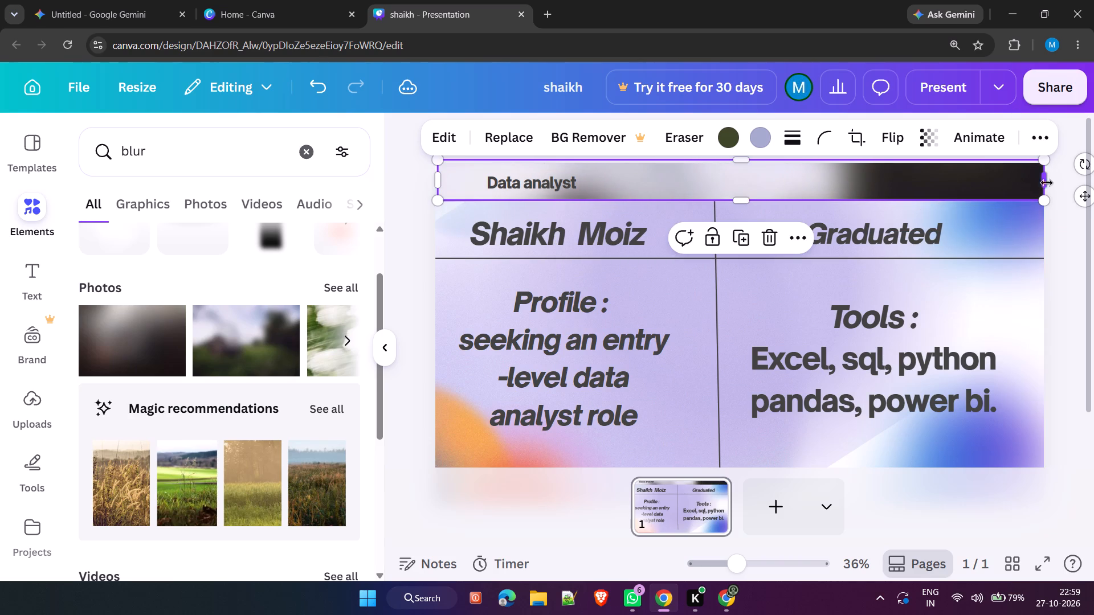
scroll(1065, 245, up, 1)
click(1041, 163)
drag(1041, 163, 1040, 157)
drag(1043, 161, 1038, 169)
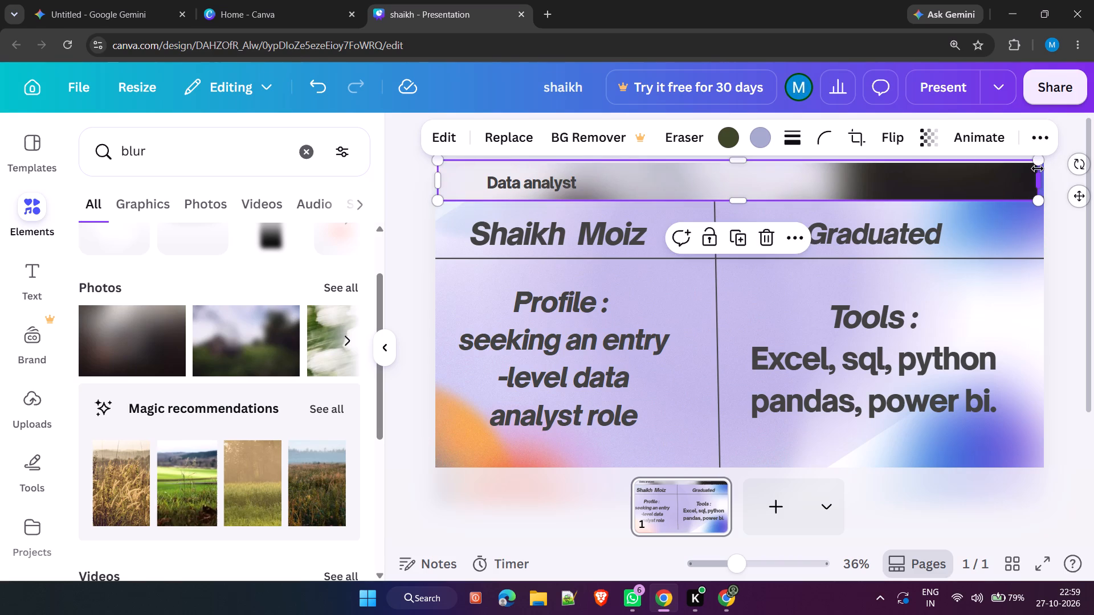
drag(1038, 162, 1045, 161)
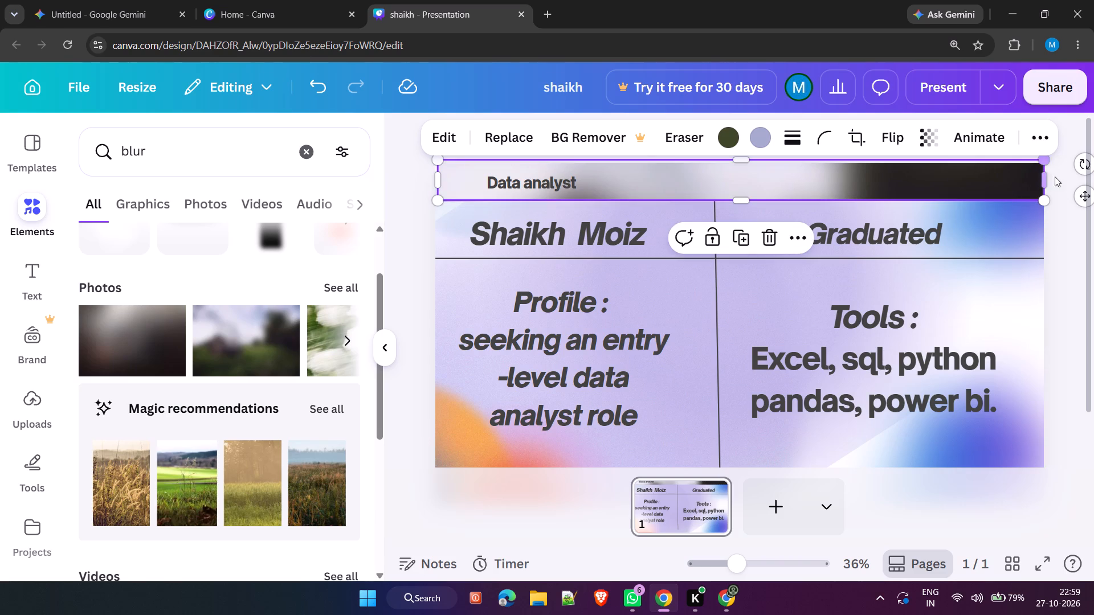
scroll(986, 314, up, 4)
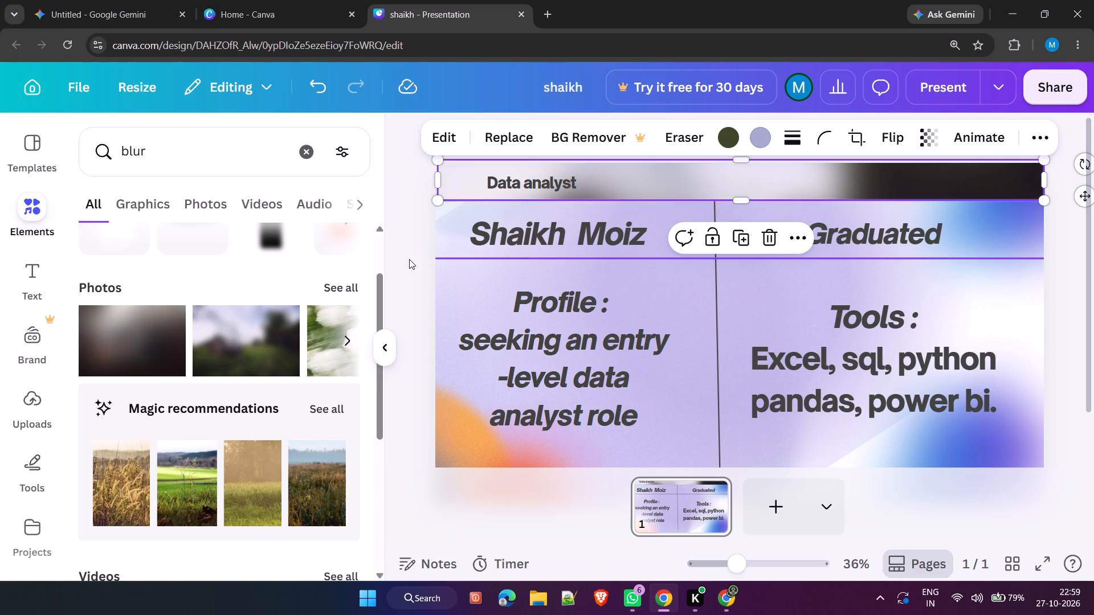
click(414, 252)
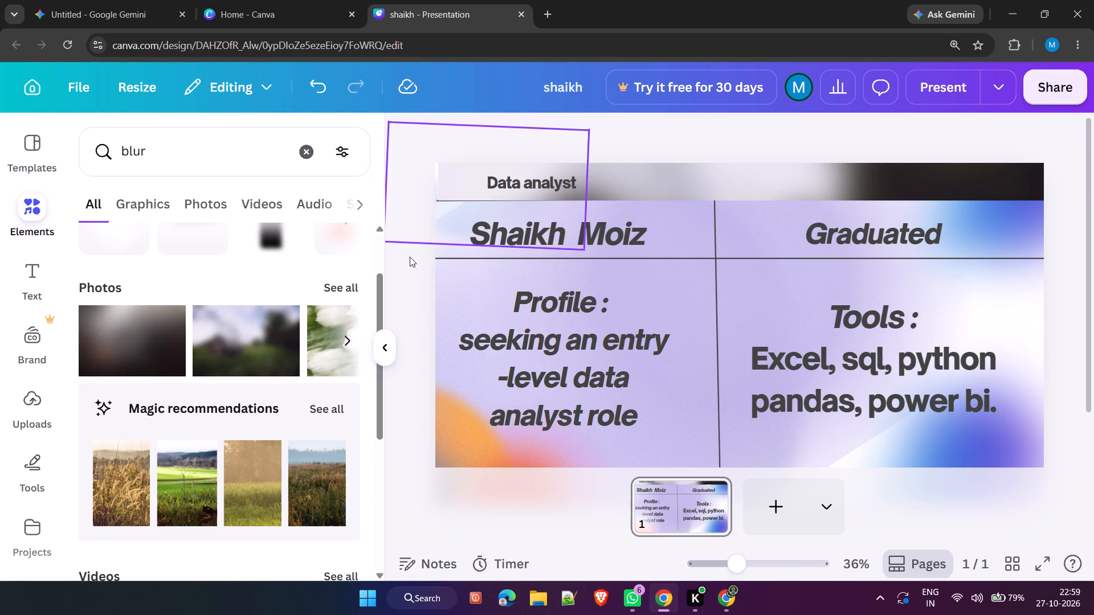
Add the dark grey-brown blurred photo from the "blur" results and reduce it to a narrow portrait rectangle over the Tools column.
click(136, 339)
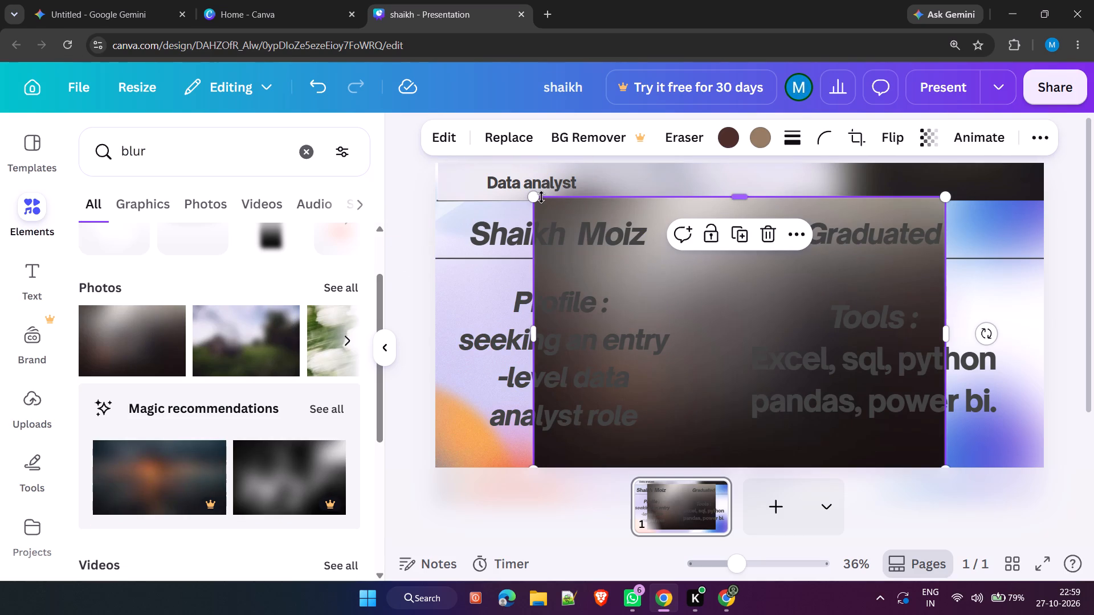
drag(536, 199, 514, 225)
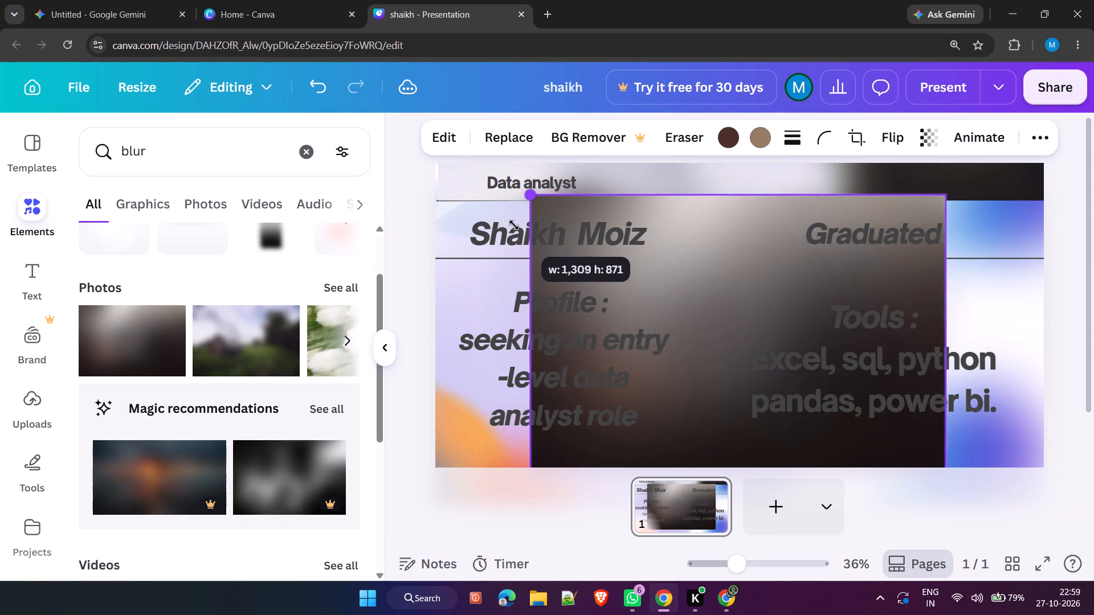
drag(514, 225, 515, 225)
drag(532, 458, 746, 391)
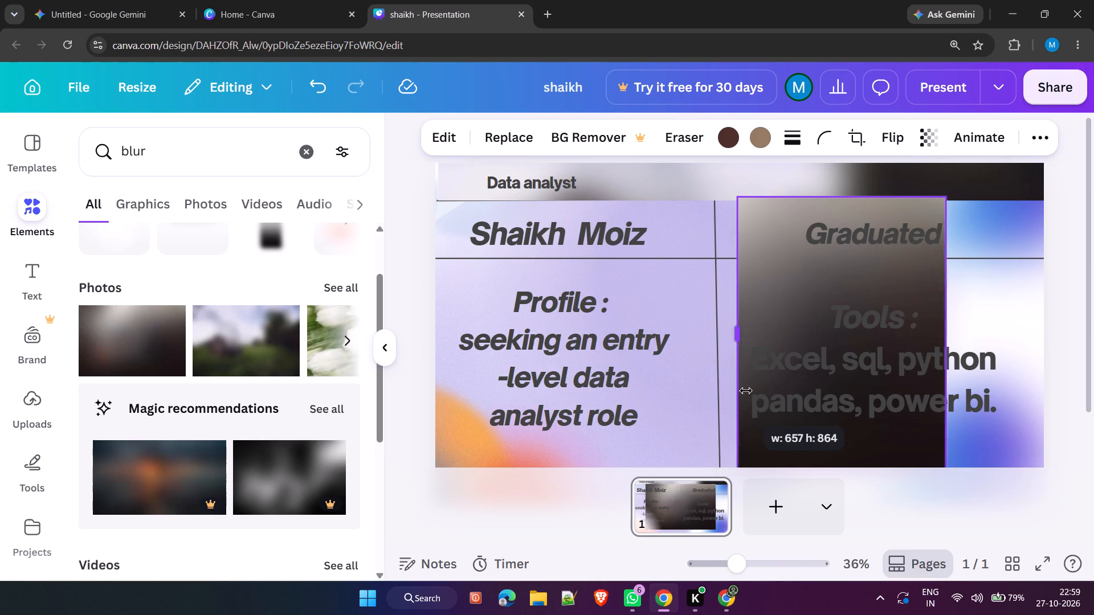
drag(746, 391, 746, 391)
drag(942, 198, 915, 292)
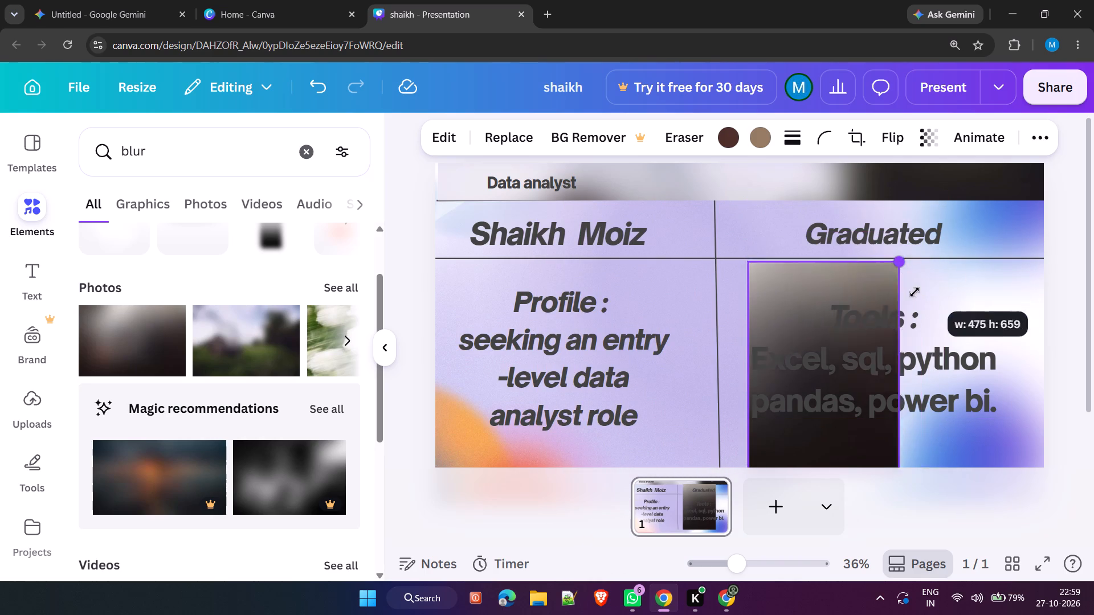
drag(915, 292, 905, 309)
Move the dark blurred photo to the slide's left edge, just below the "Data analyst" row, and shrink it further.
drag(846, 327, 638, 248)
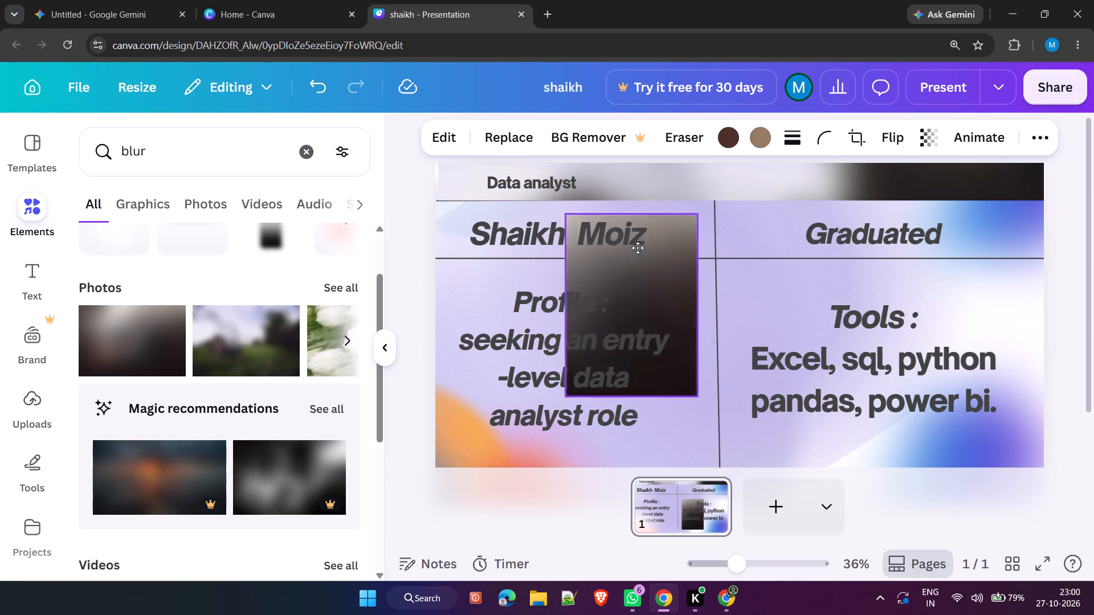
drag(638, 248, 532, 241)
drag(566, 384, 559, 364)
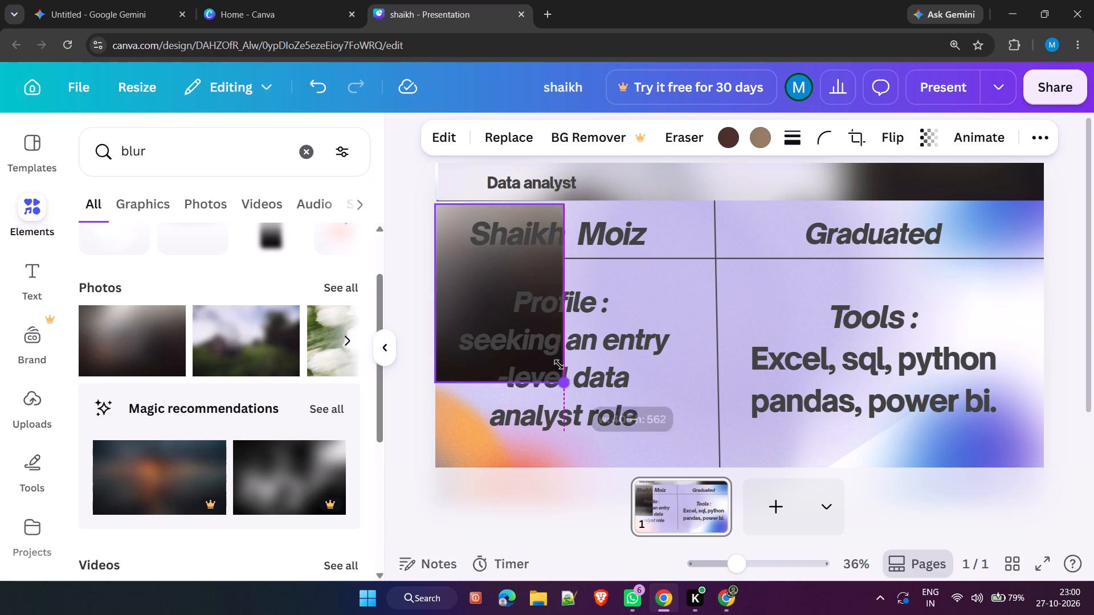
drag(559, 364, 544, 276)
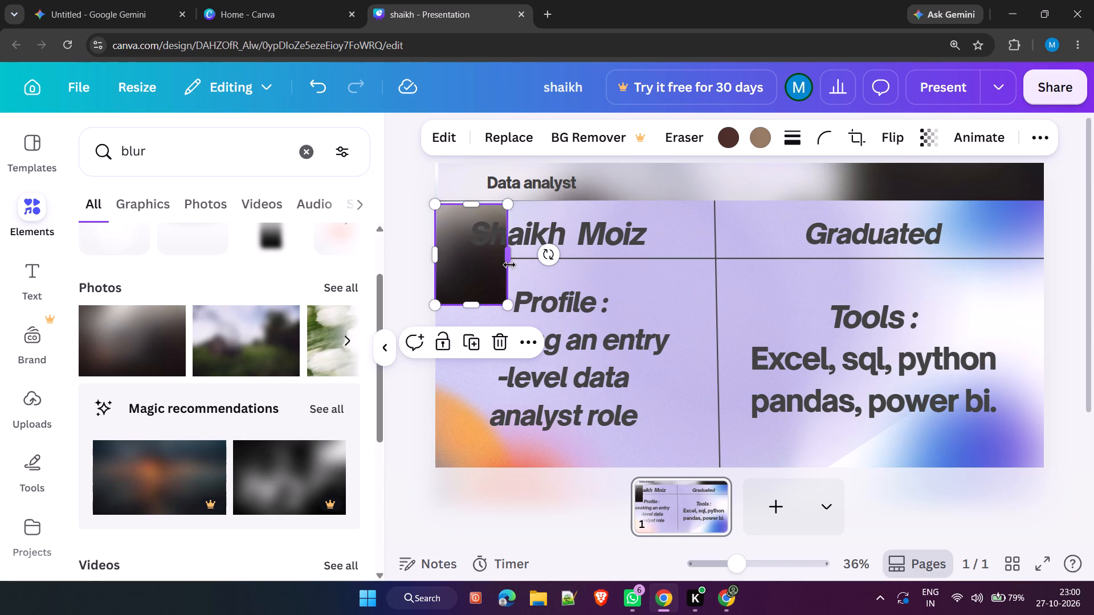
Extend the dark photo to the slide's right edge and fit its height to the row holding the presenter's name and "Graduated".
drag(509, 265, 883, 265)
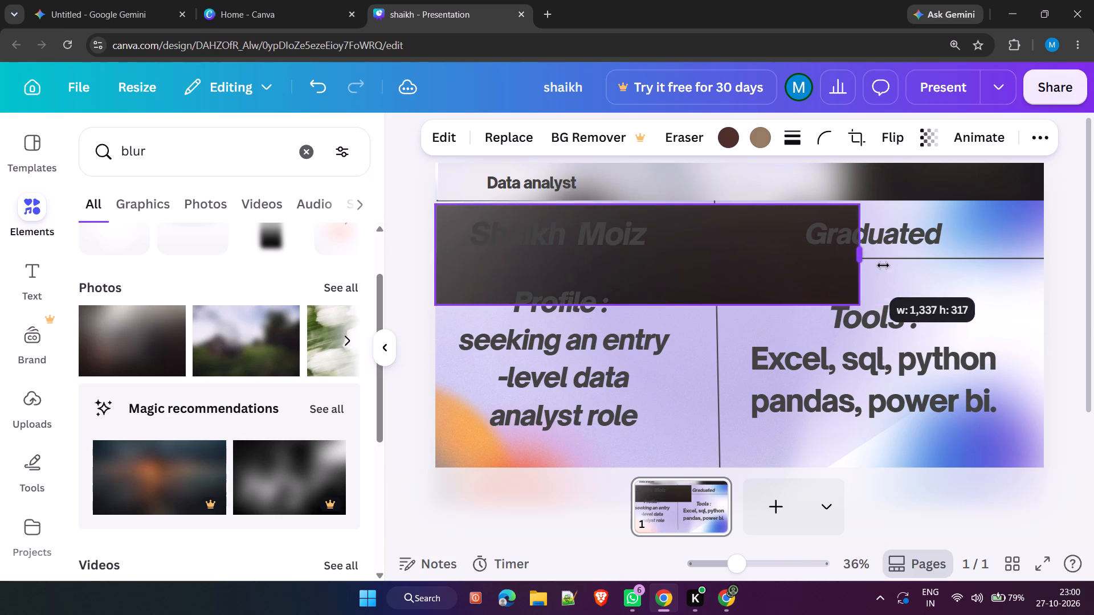
drag(883, 265, 986, 257)
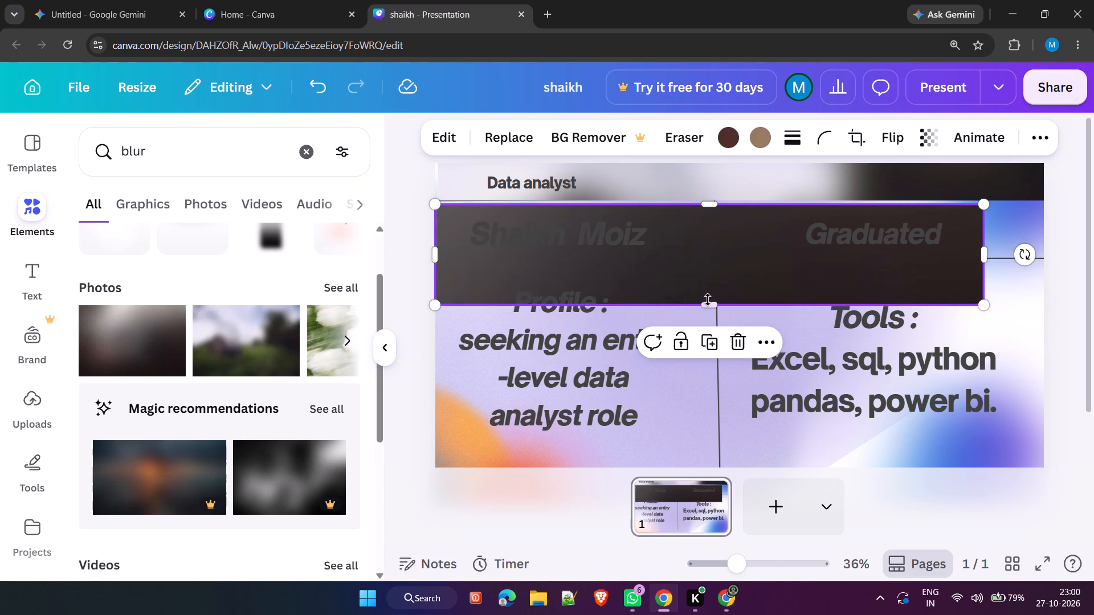
drag(708, 300, 706, 258)
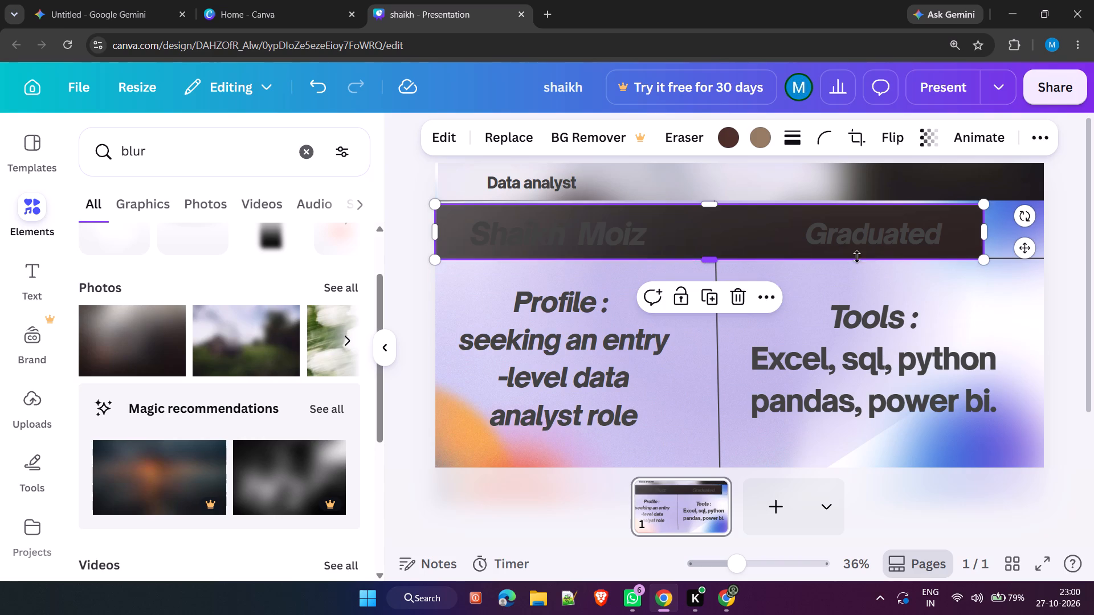
drag(981, 228, 1035, 225)
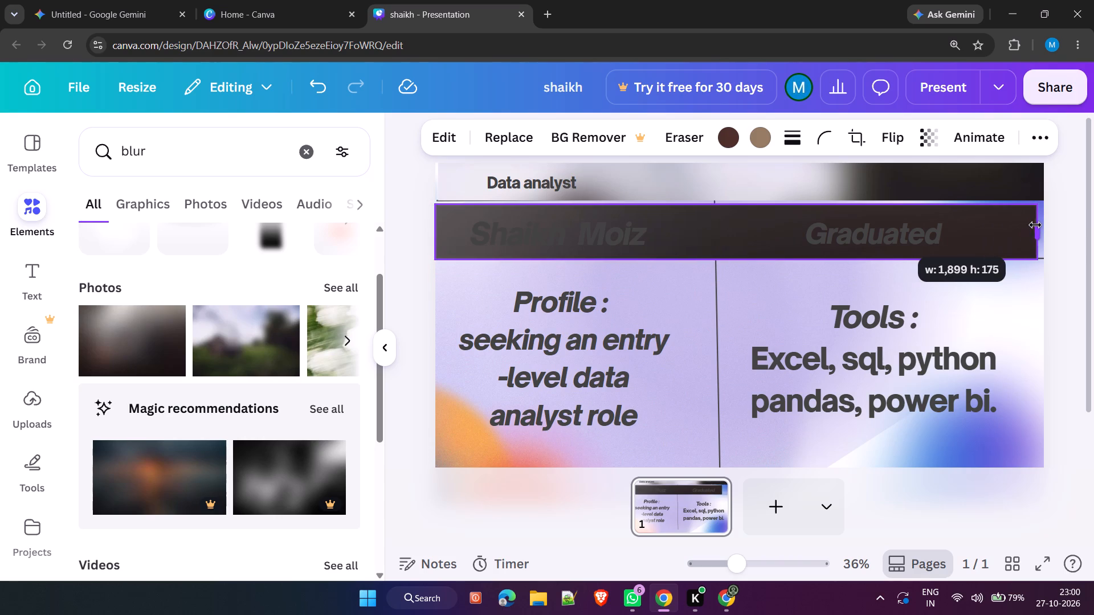
drag(1035, 225, 1037, 225)
click(1039, 206)
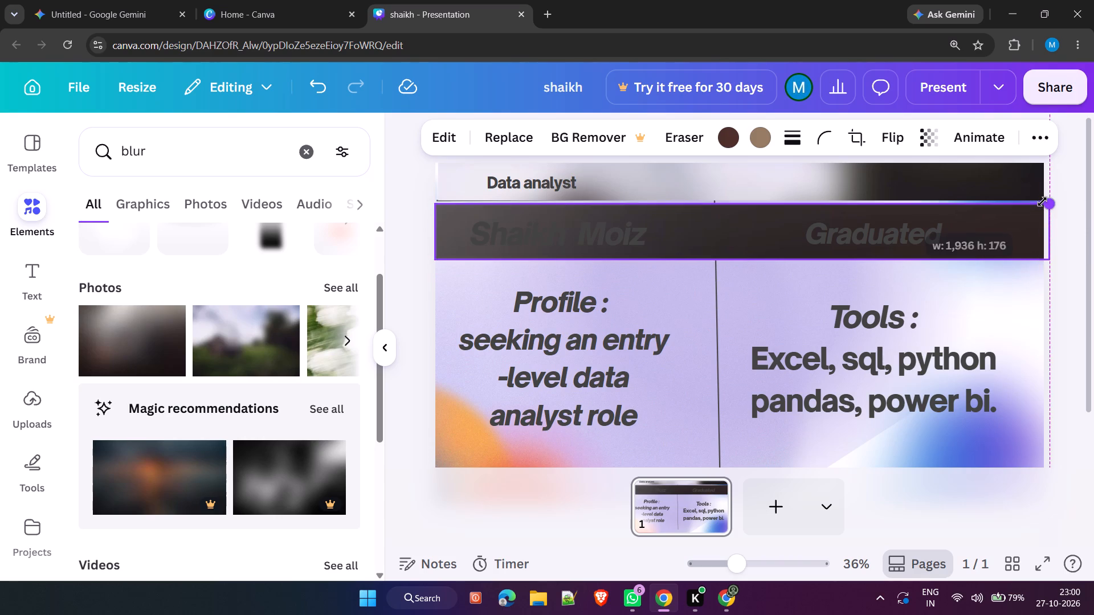
drag(752, 207, 750, 200)
click(1060, 294)
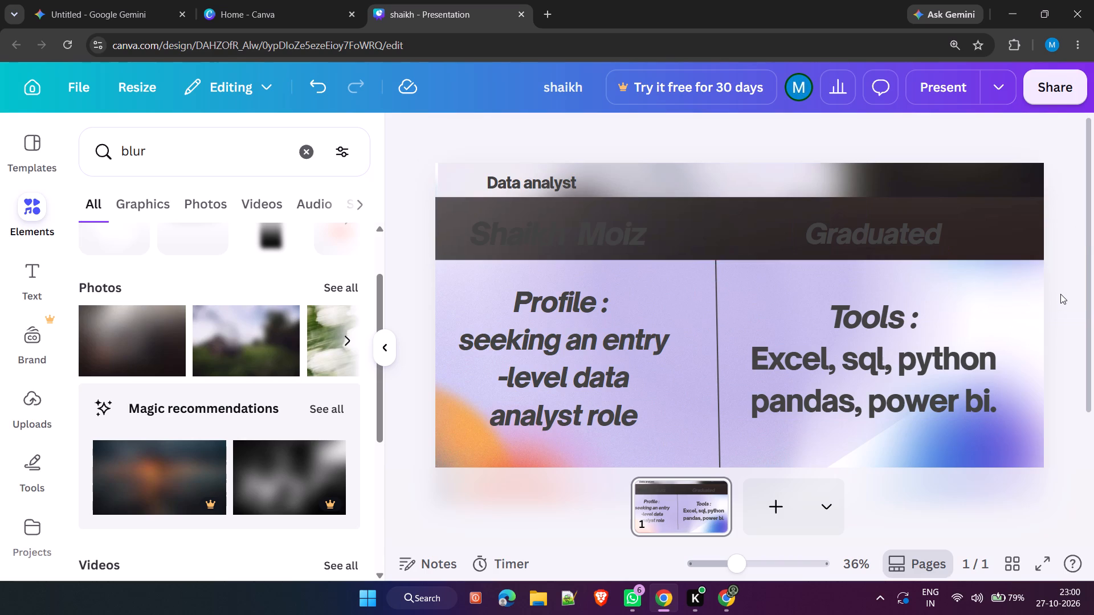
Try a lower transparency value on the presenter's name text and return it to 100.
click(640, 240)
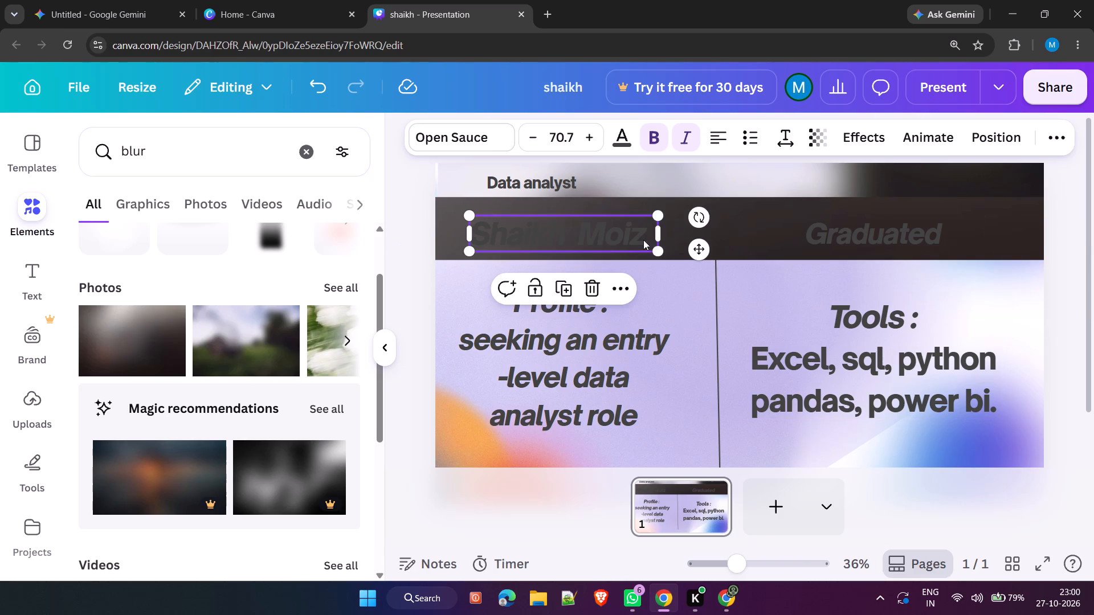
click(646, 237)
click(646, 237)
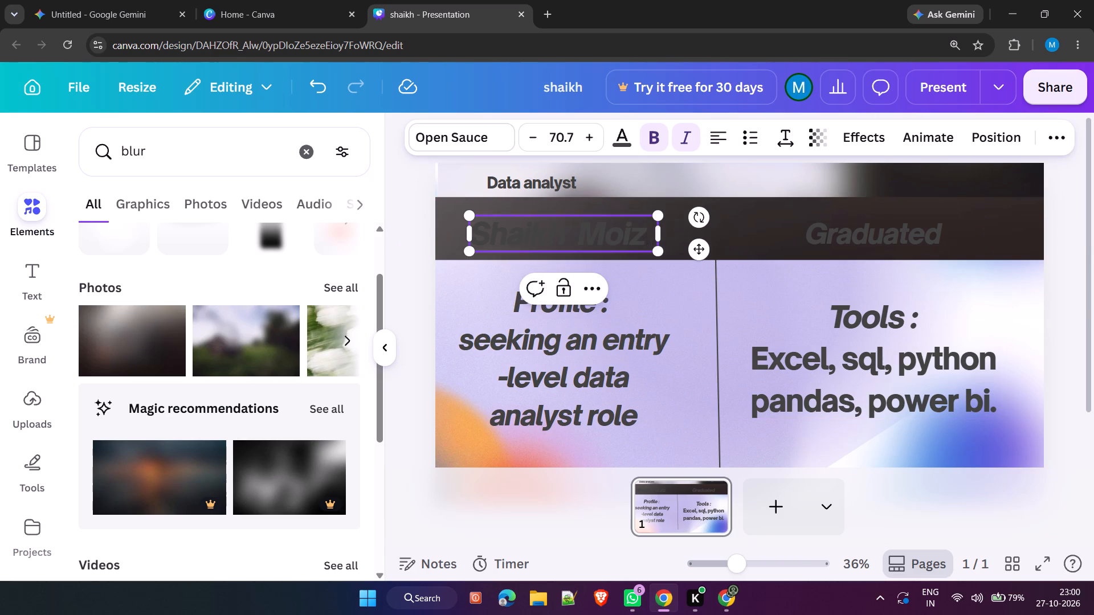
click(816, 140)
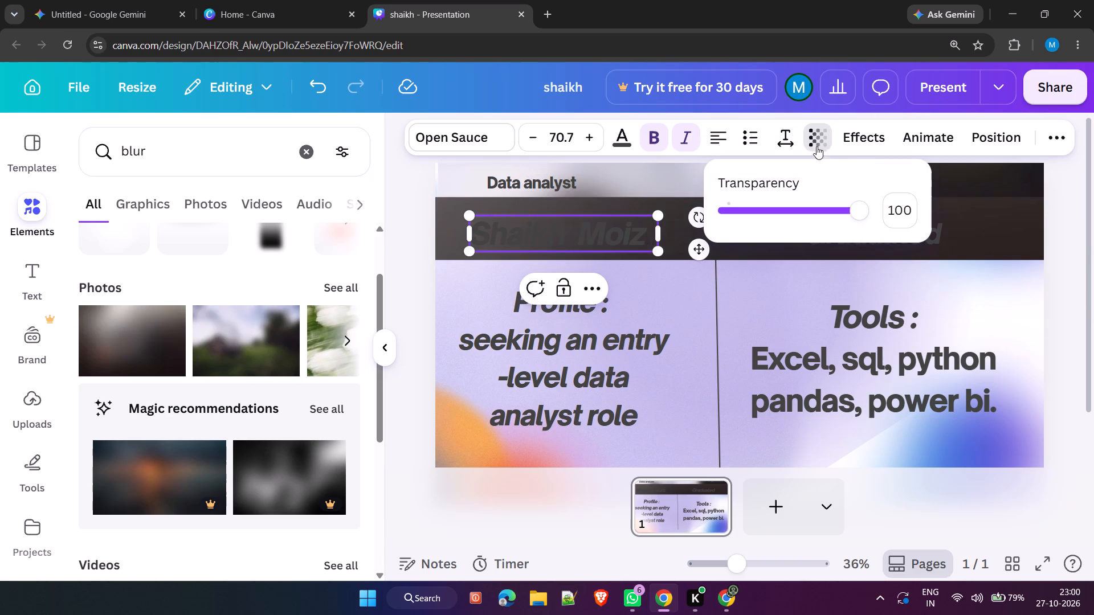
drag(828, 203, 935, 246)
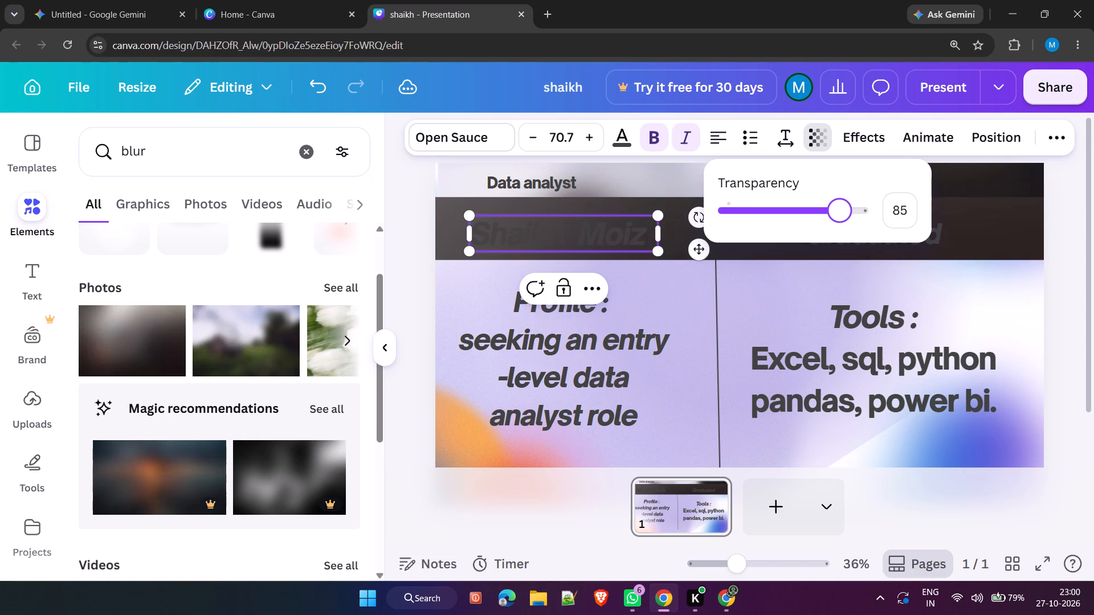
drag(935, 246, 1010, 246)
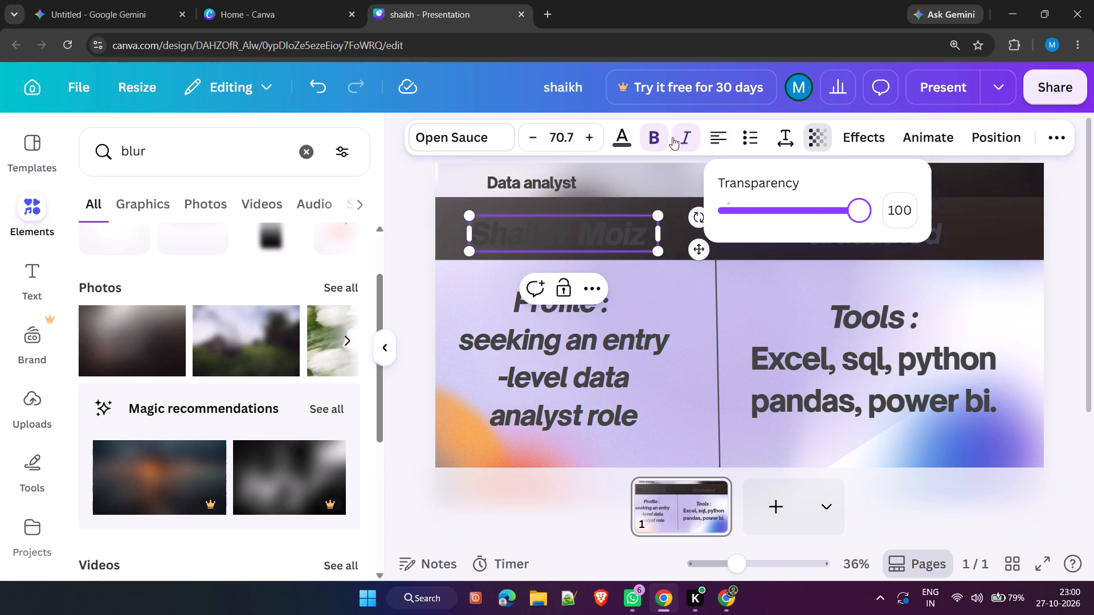
Change the presenter's name text color, trying the black-to-gold default gradient and picking the purple-to-yellow one.
click(628, 136)
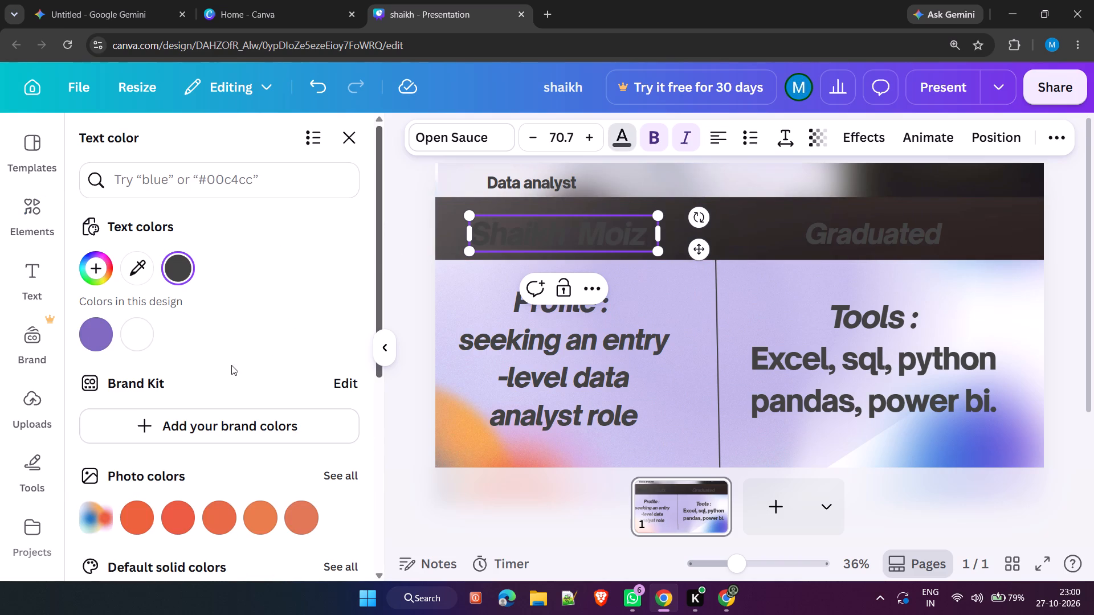
scroll(231, 365, down, 7)
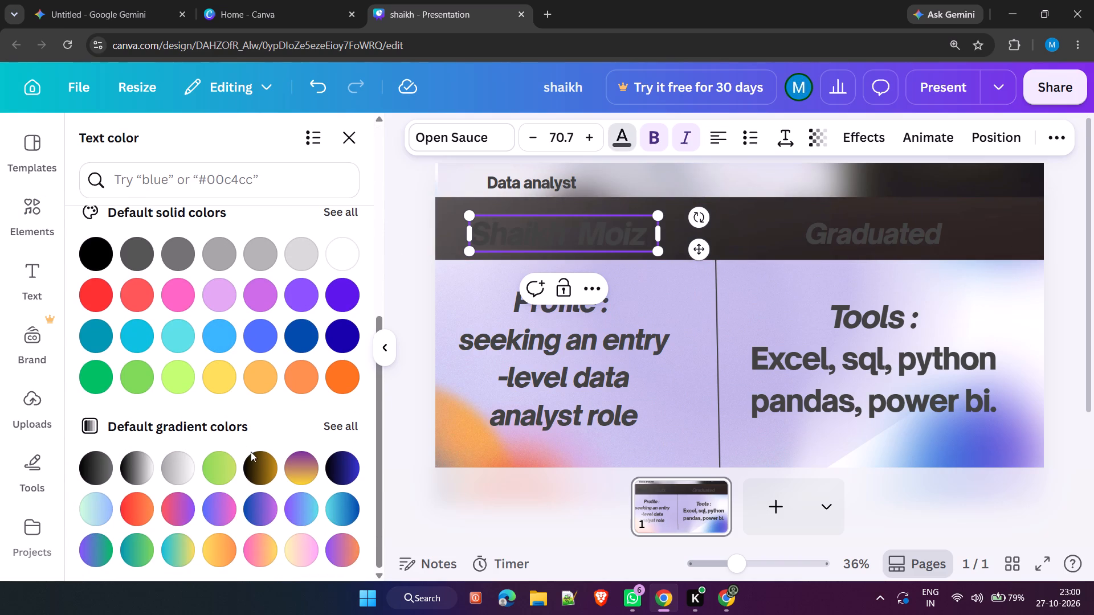
click(251, 452)
click(254, 461)
click(291, 467)
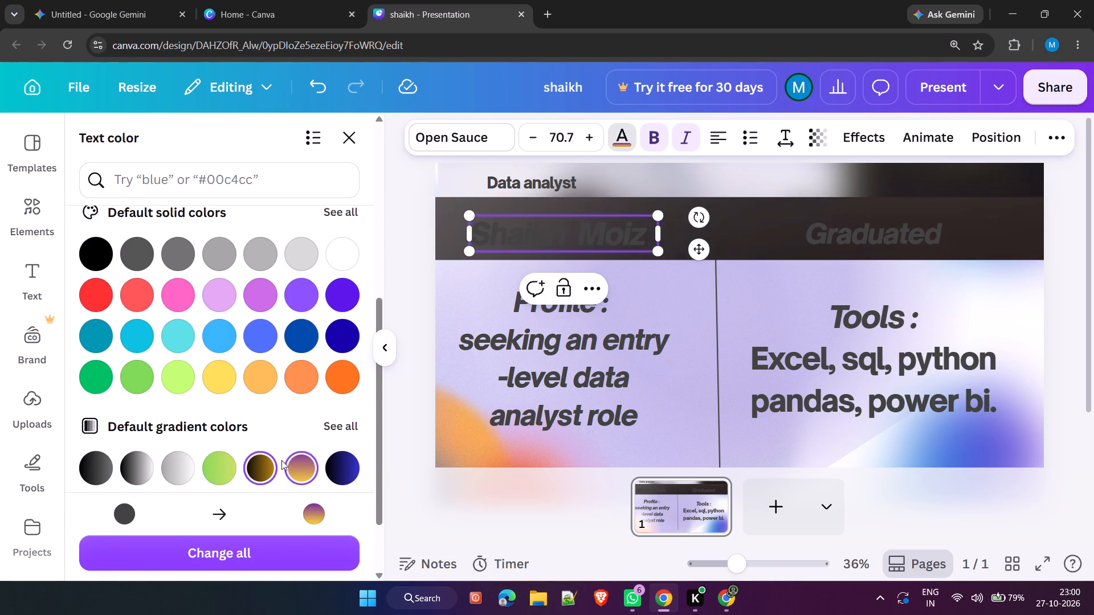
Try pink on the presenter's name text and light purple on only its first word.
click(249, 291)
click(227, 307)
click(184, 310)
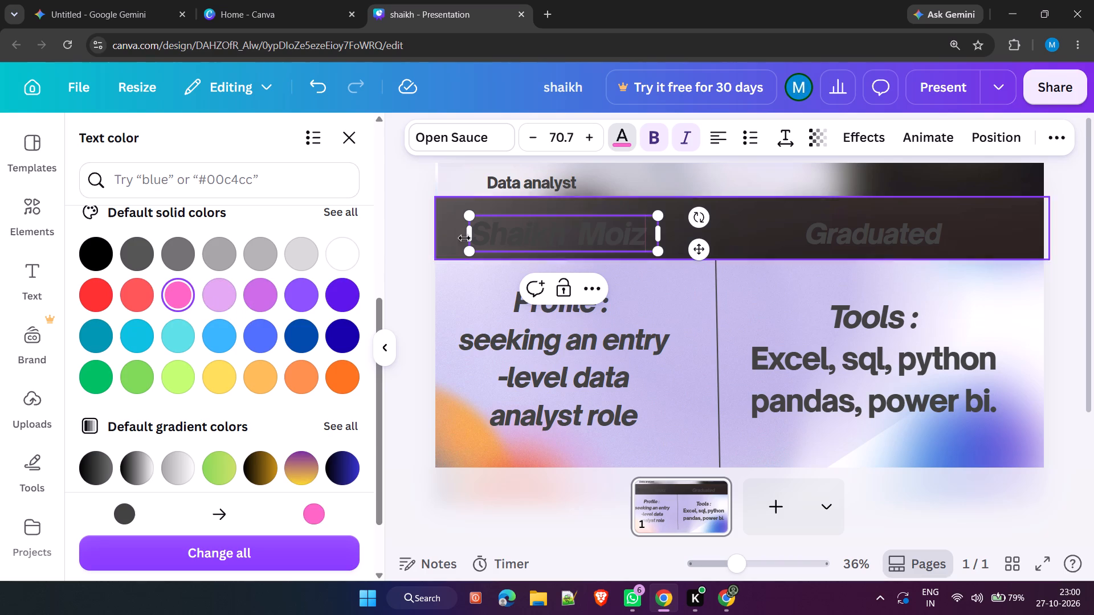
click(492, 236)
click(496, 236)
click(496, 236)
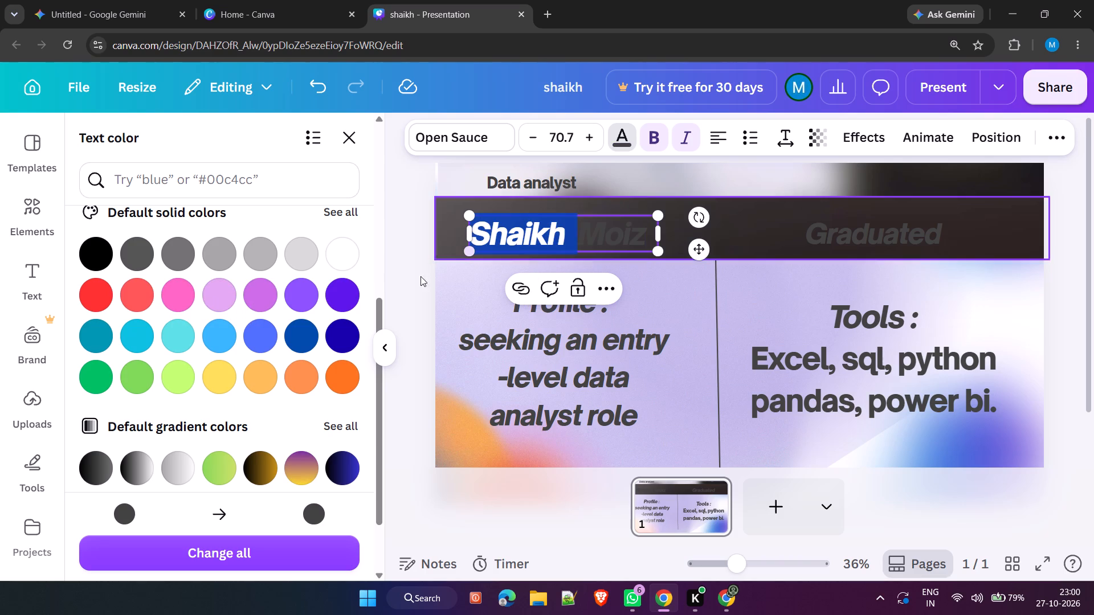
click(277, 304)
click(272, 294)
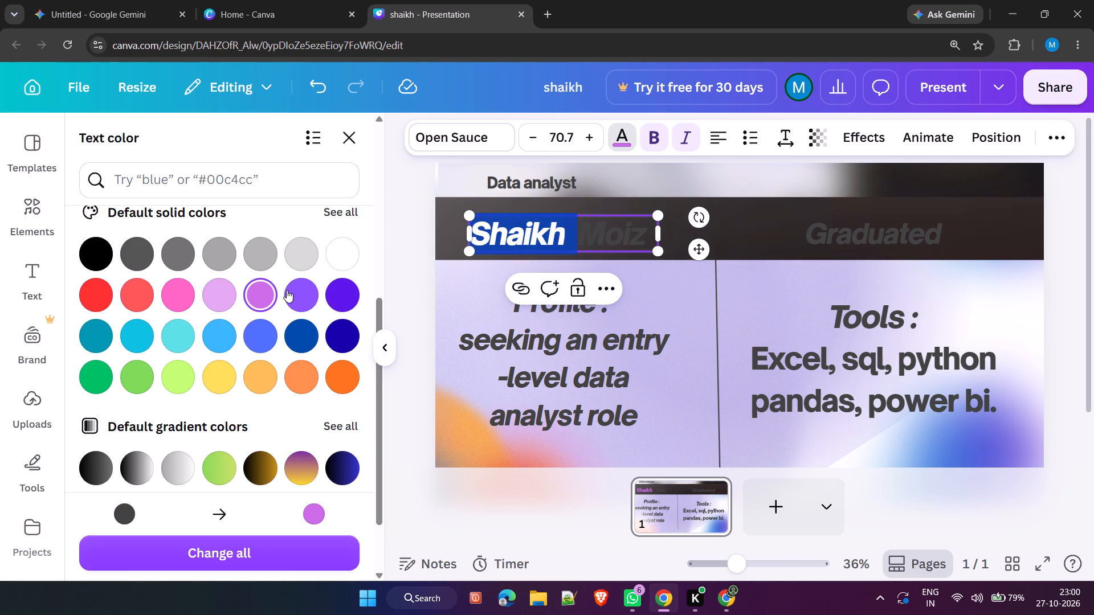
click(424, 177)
Set the presenter's entire name text to the default solid lime color #c1ff72.
click(578, 233)
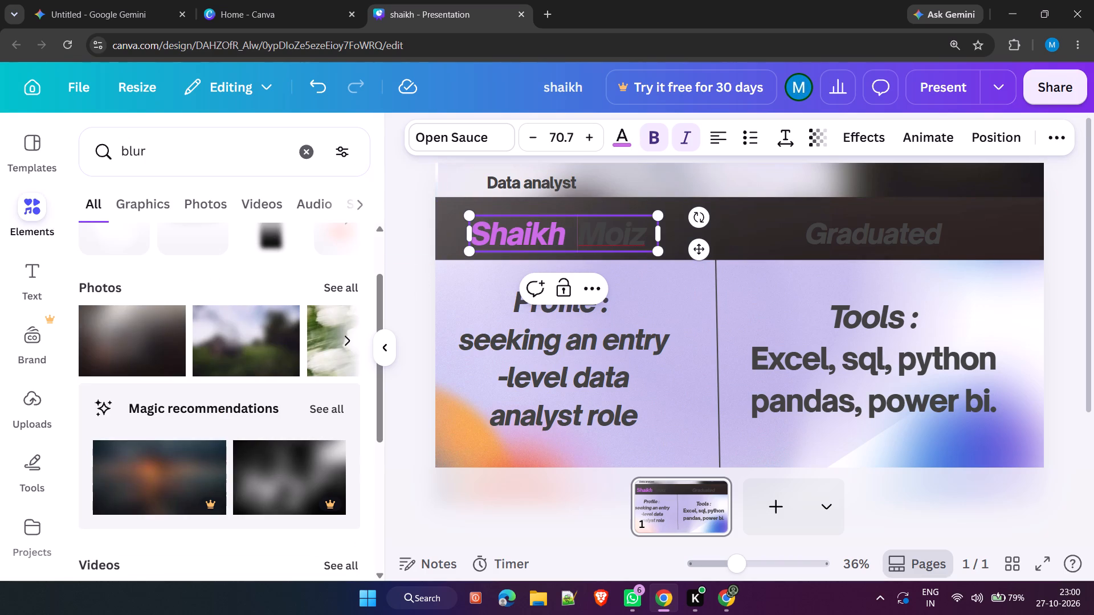
click(619, 239)
click(630, 136)
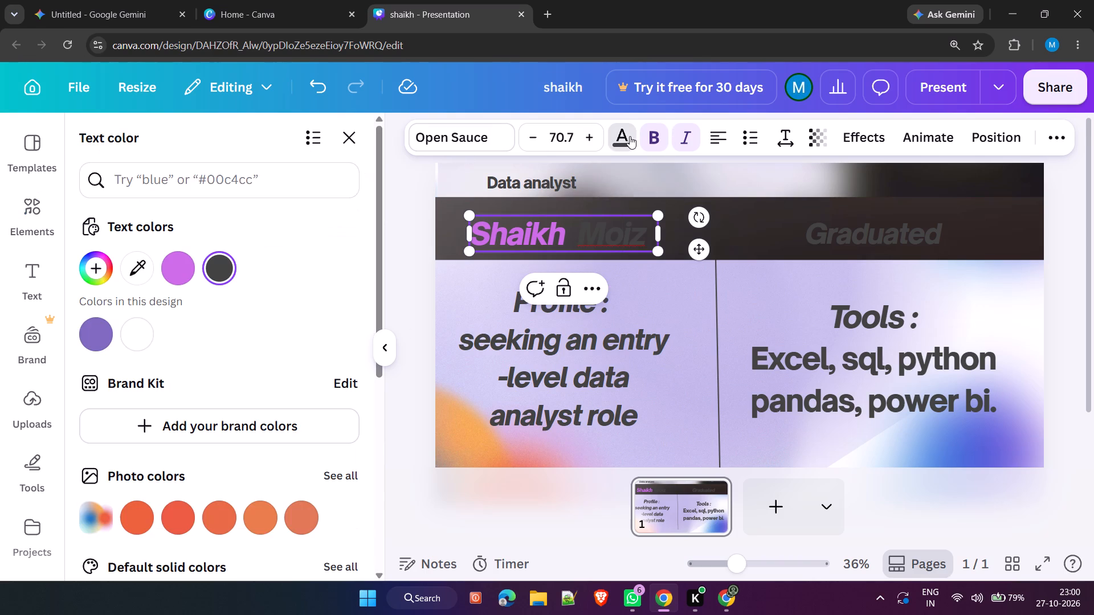
scroll(183, 274, down, 3)
scroll(187, 331, down, 1)
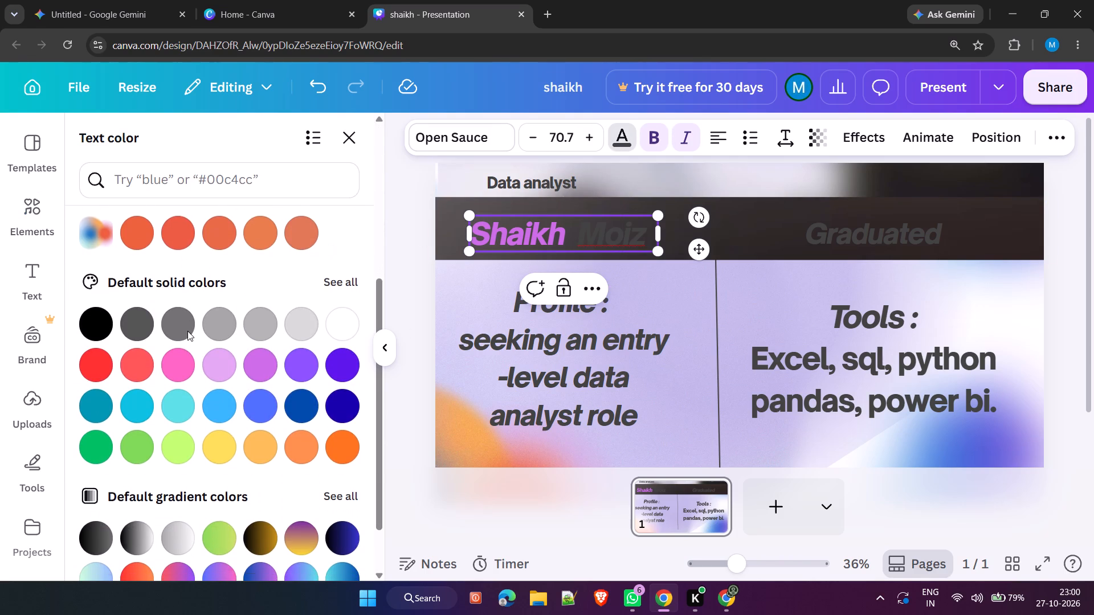
scroll(187, 411, down, 2)
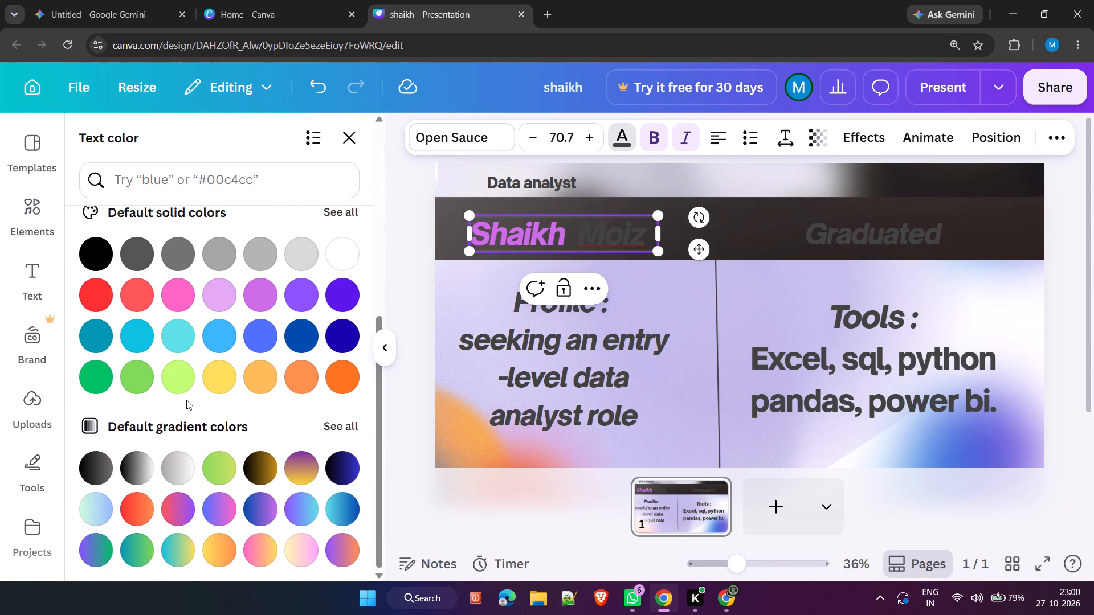
click(177, 390)
click(177, 388)
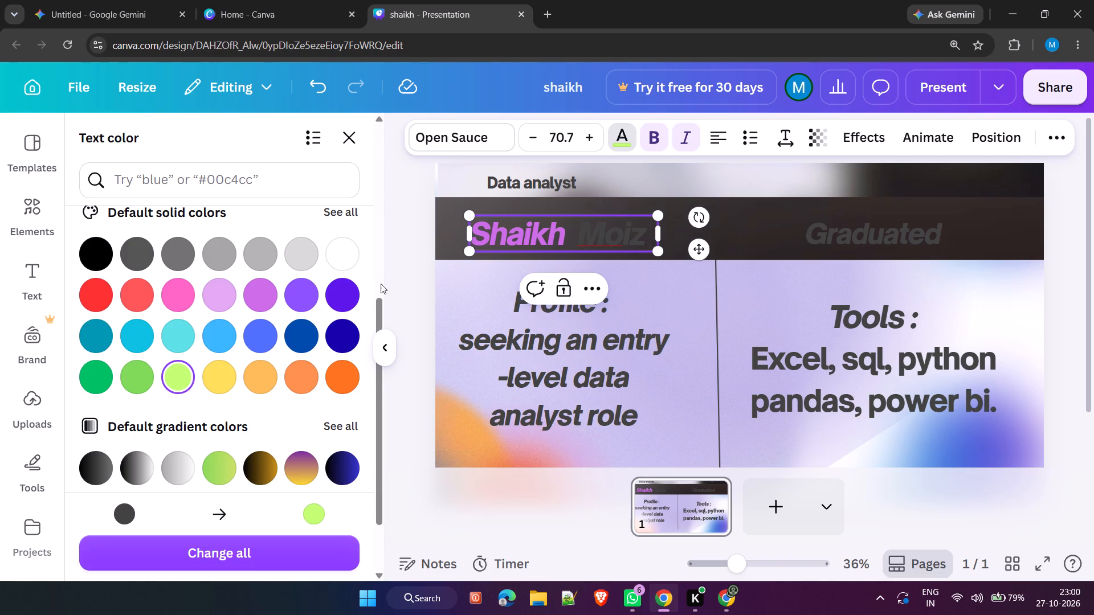
drag(642, 235, 521, 239)
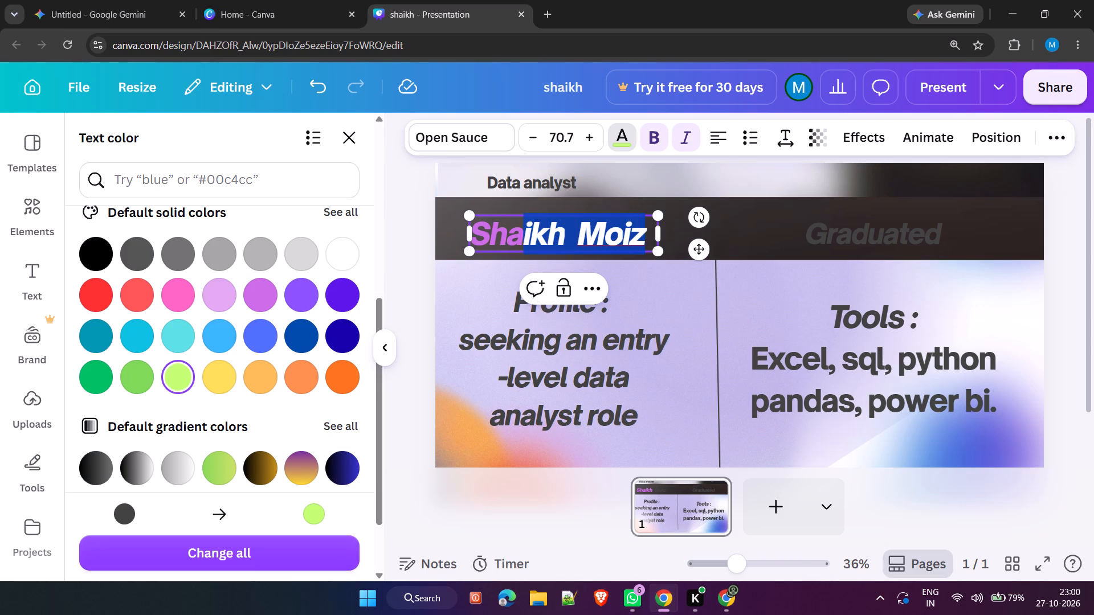
drag(521, 239, 479, 239)
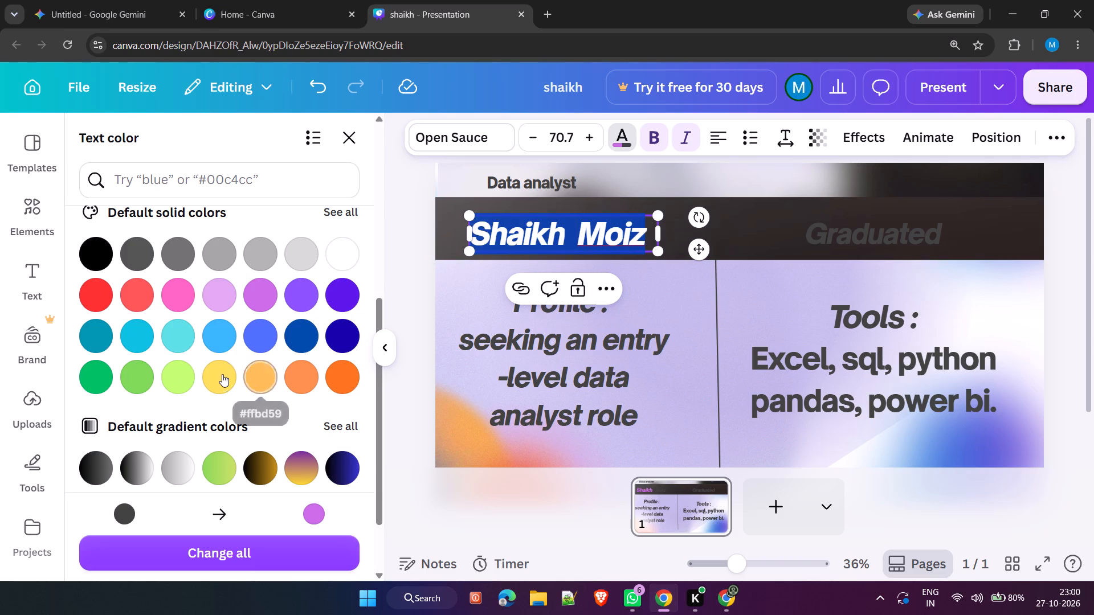
click(187, 376)
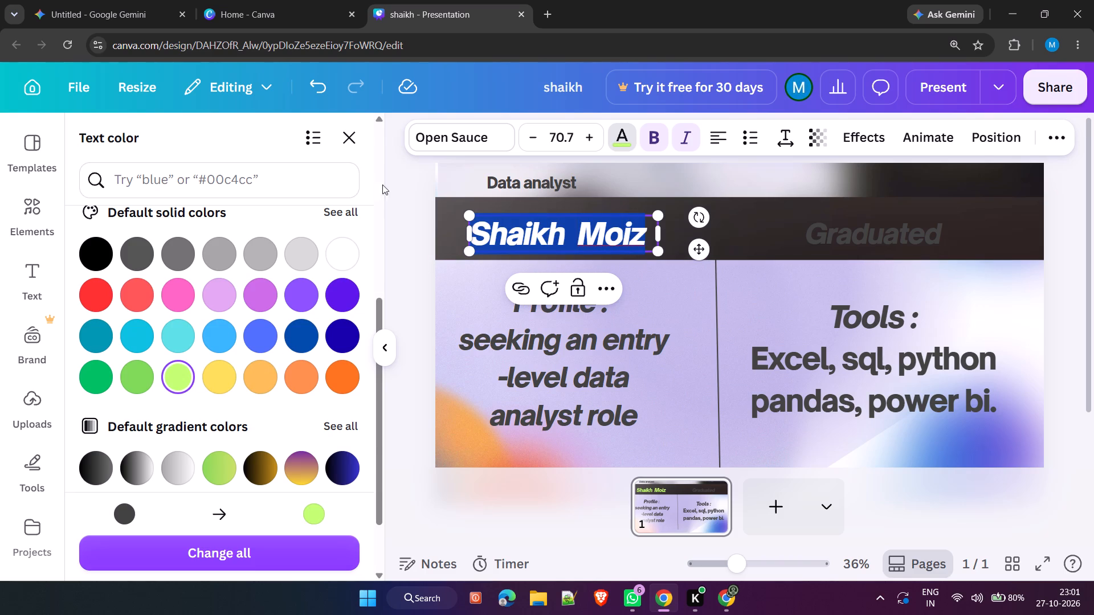
click(395, 190)
click(407, 198)
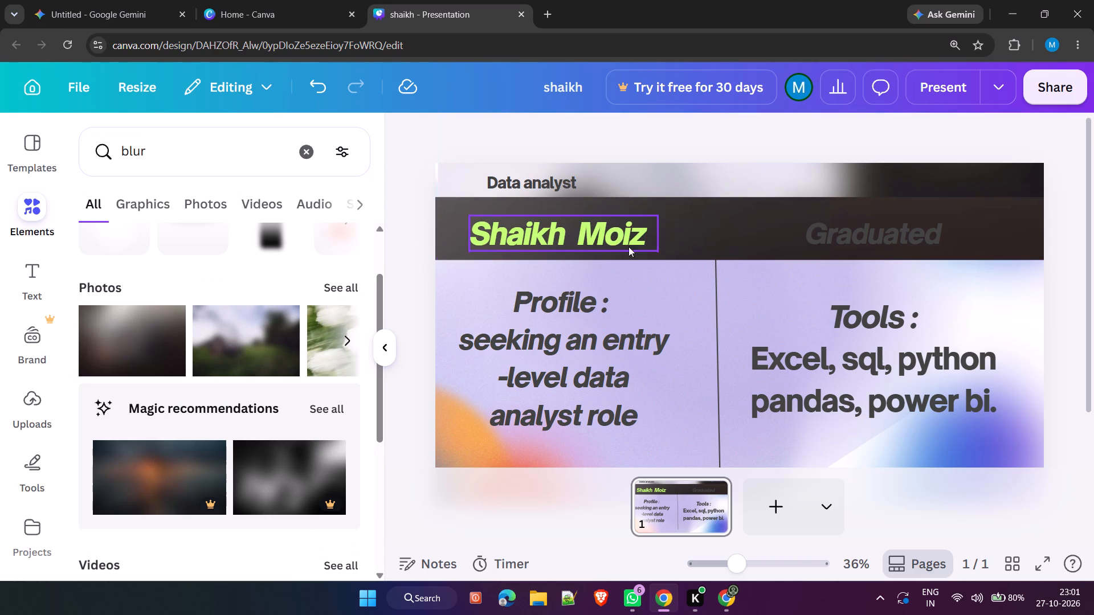
Shift the "Graduated" text slightly right and up within the dark row.
drag(797, 228, 878, 233)
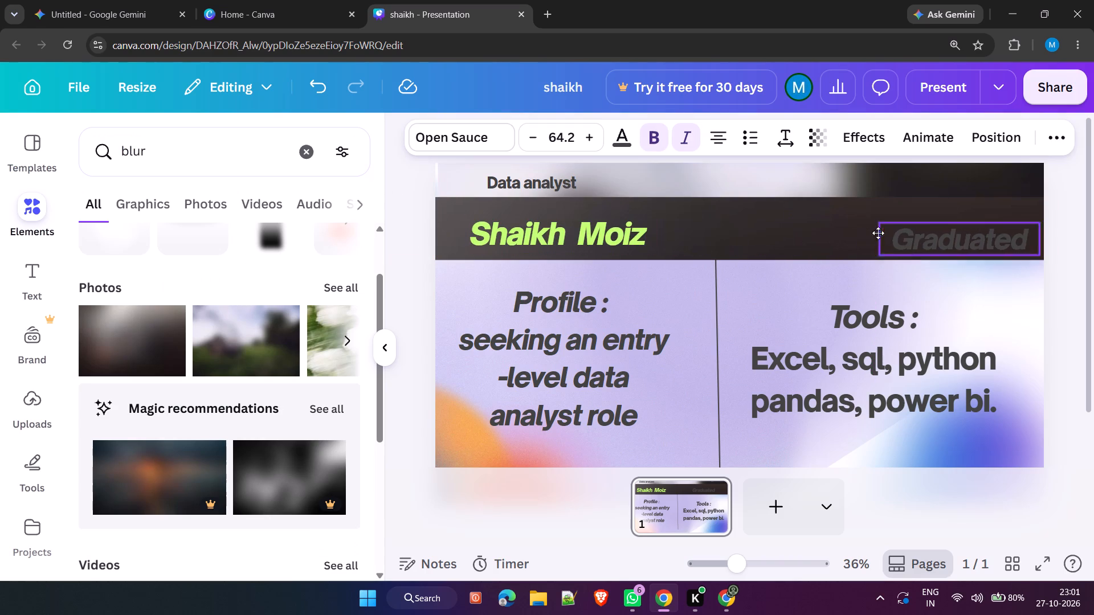
drag(878, 233, 824, 227)
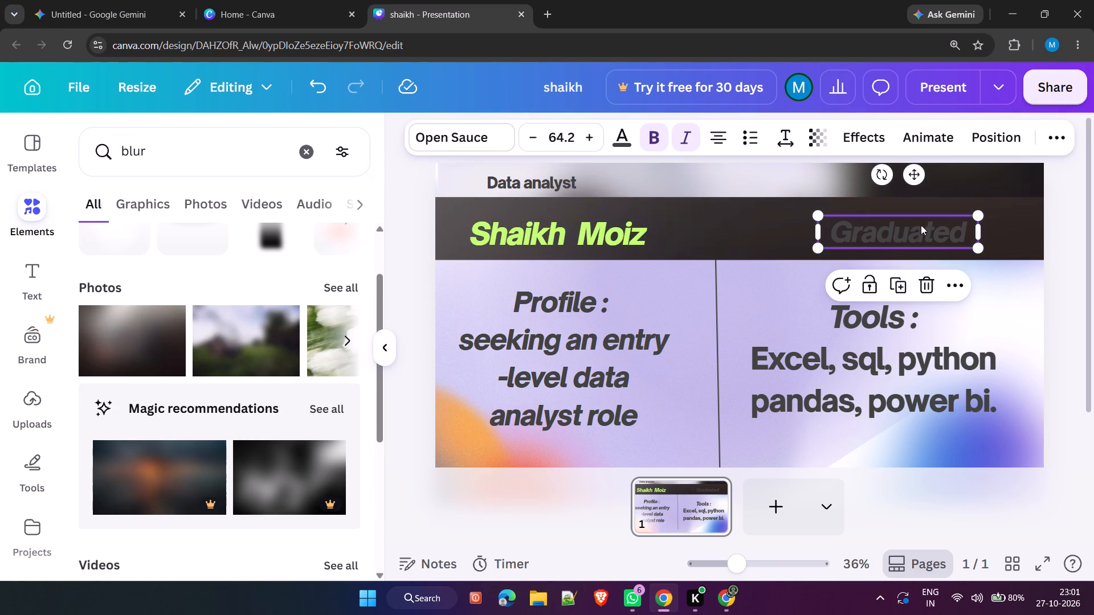
drag(957, 228, 945, 225)
Set the "Graduated" text to the same lime color #c1ff72 as the presenter's name.
click(946, 227)
click(946, 231)
click(946, 231)
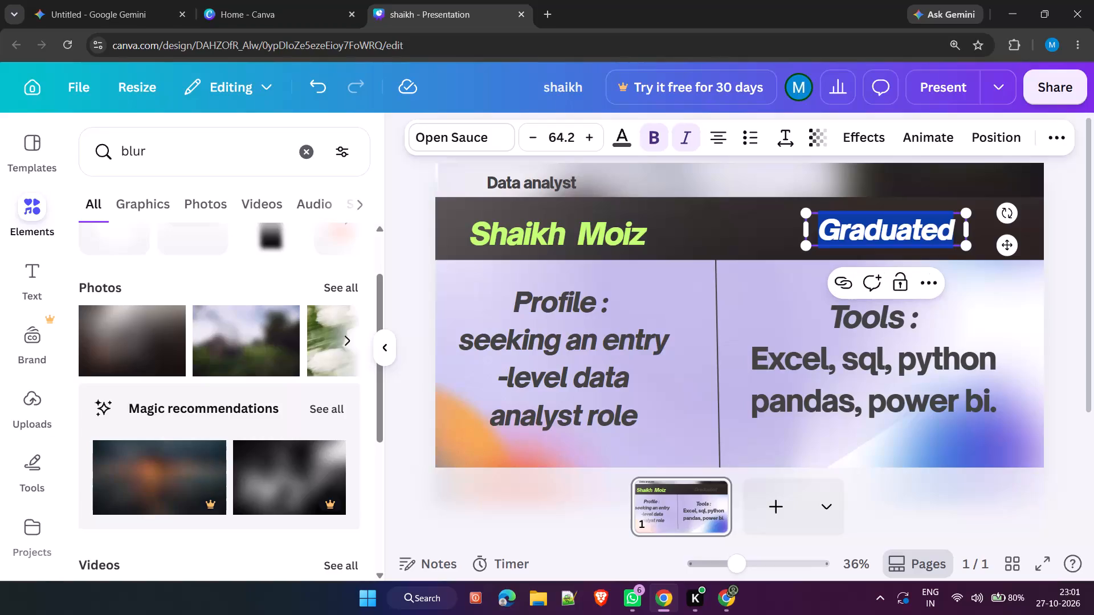
key(ctrl+a)
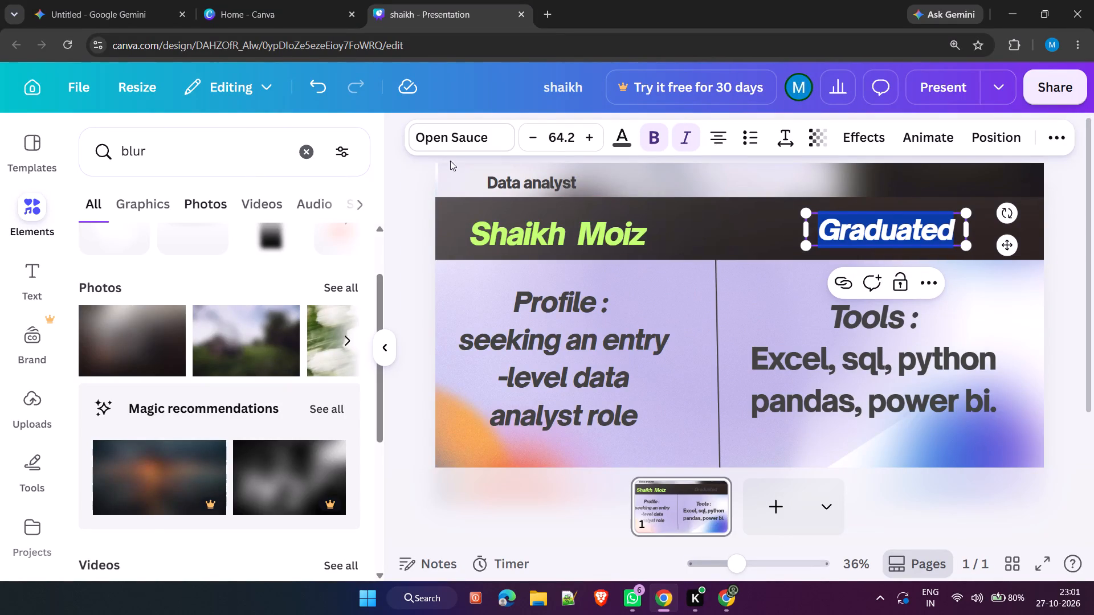
click(617, 138)
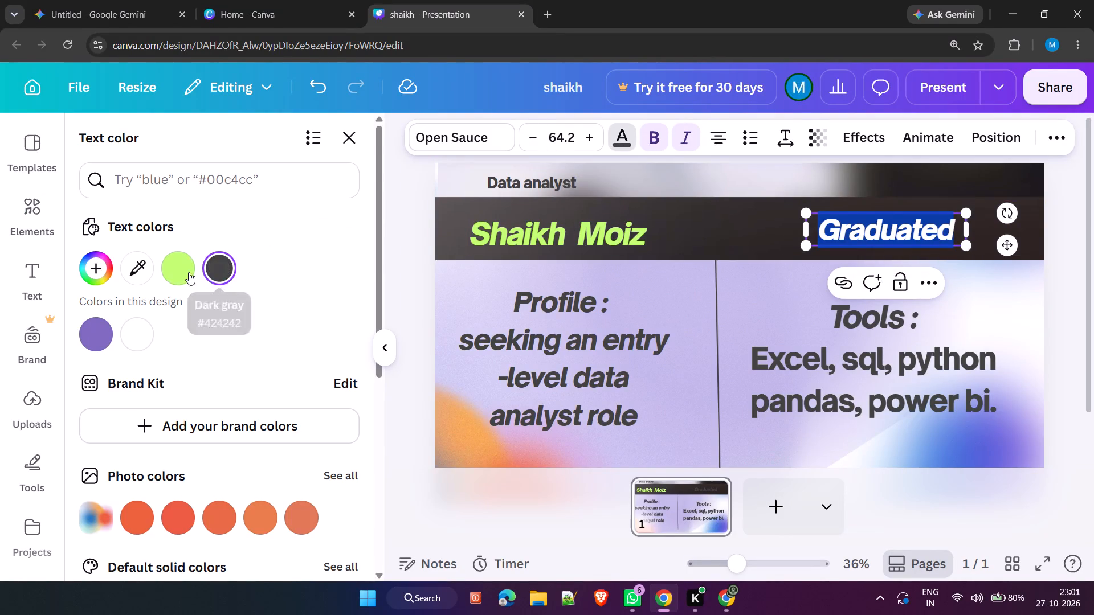
click(173, 268)
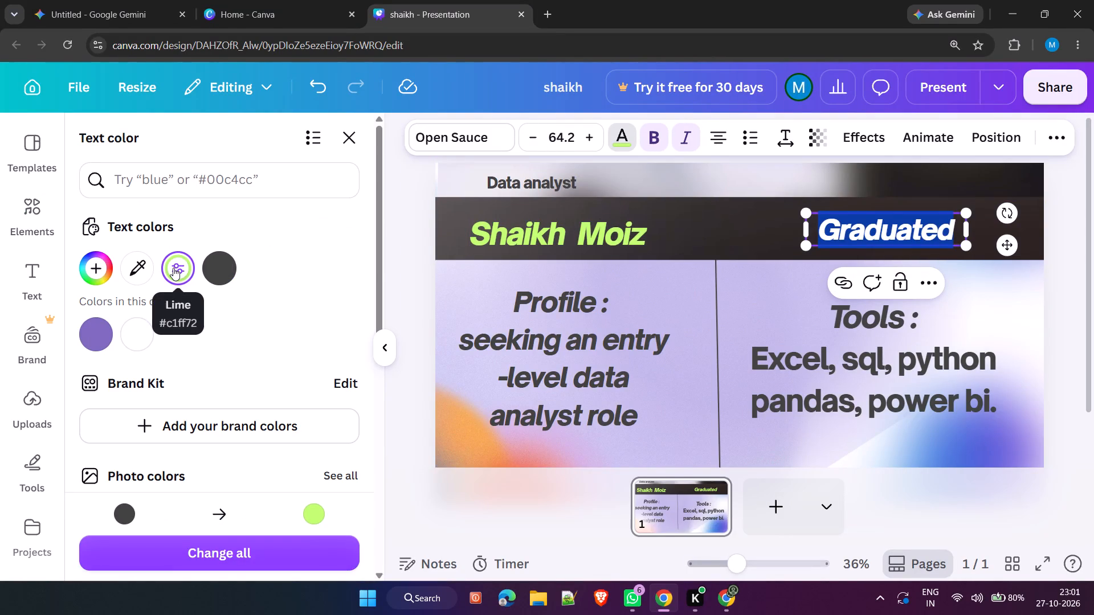
click(390, 262)
click(399, 255)
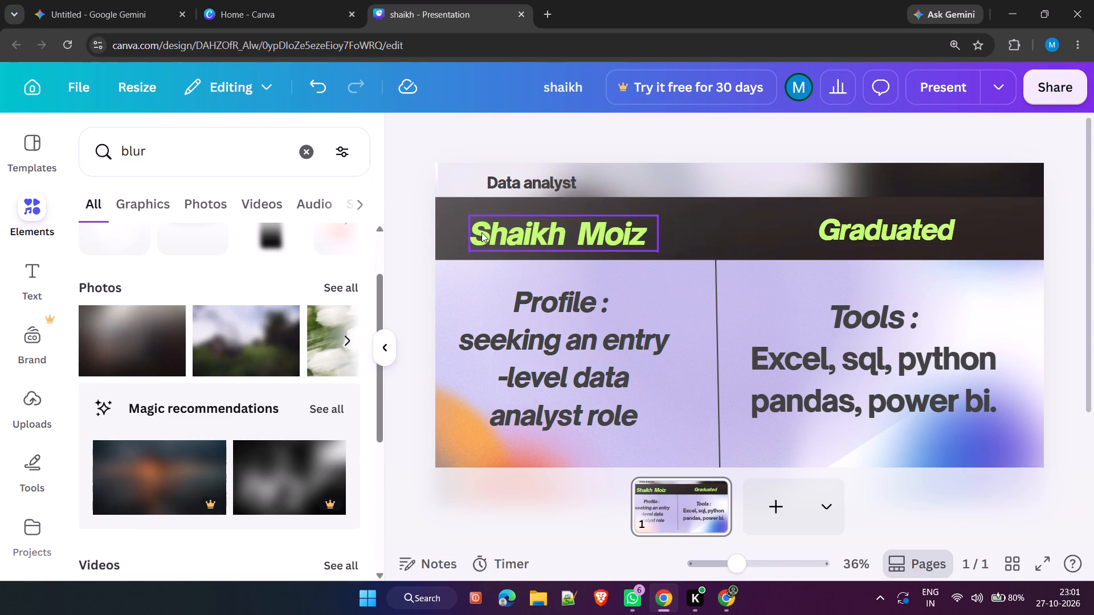
Add the black-and-white motion-blur train photo and size it to cover the Tools section, from the vertical divider nearly to the slide's right edge.
click(349, 341)
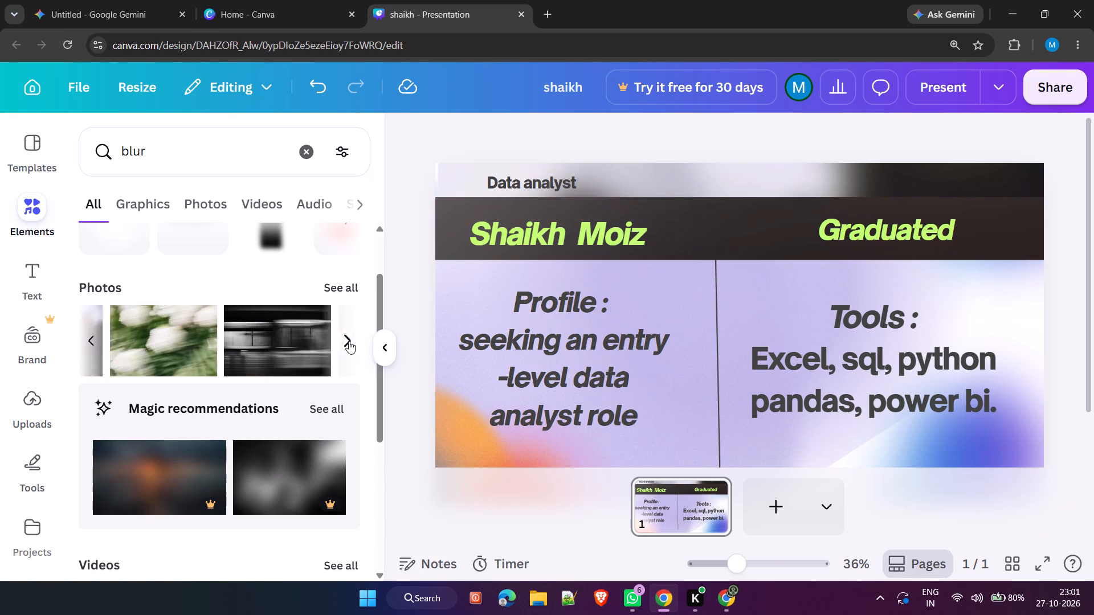
click(274, 342)
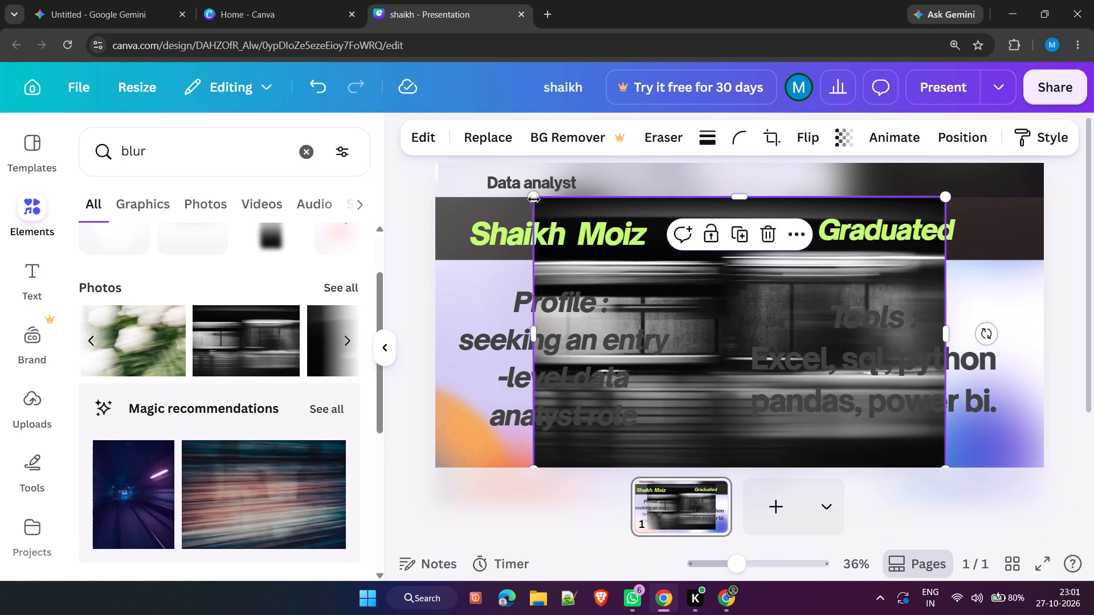
drag(535, 192, 704, 355)
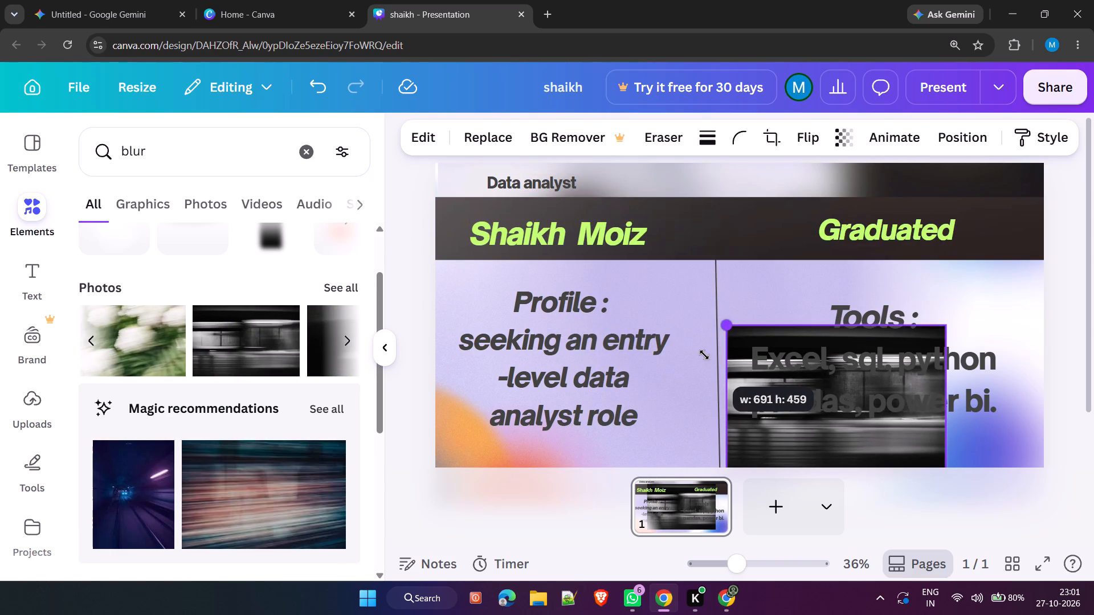
drag(704, 355, 709, 356)
drag(942, 329, 991, 294)
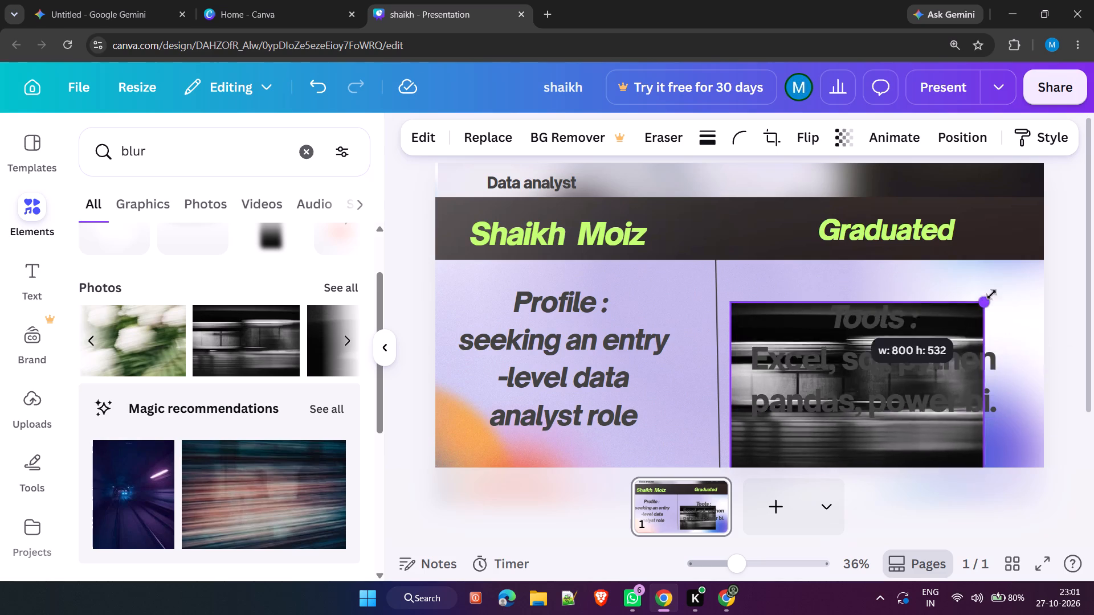
drag(991, 294, 1023, 254)
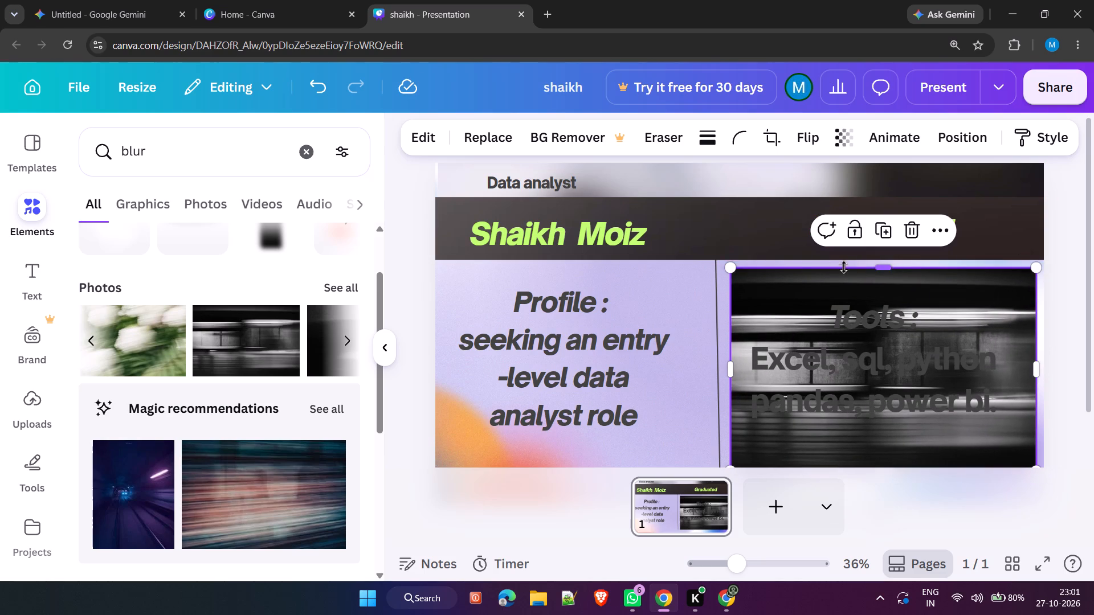
drag(733, 265, 721, 263)
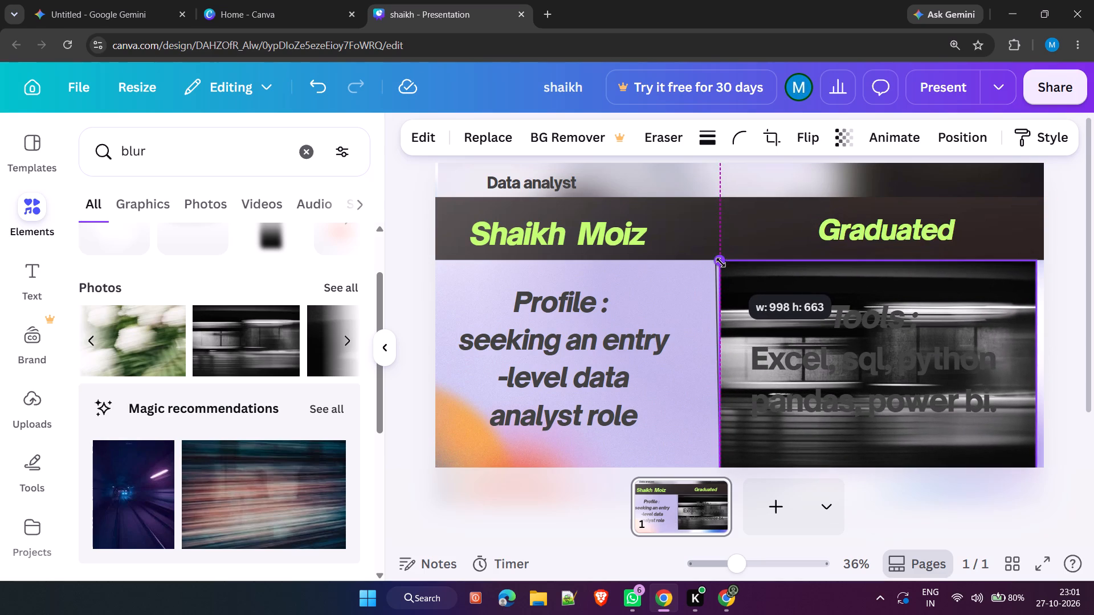
drag(721, 263, 716, 263)
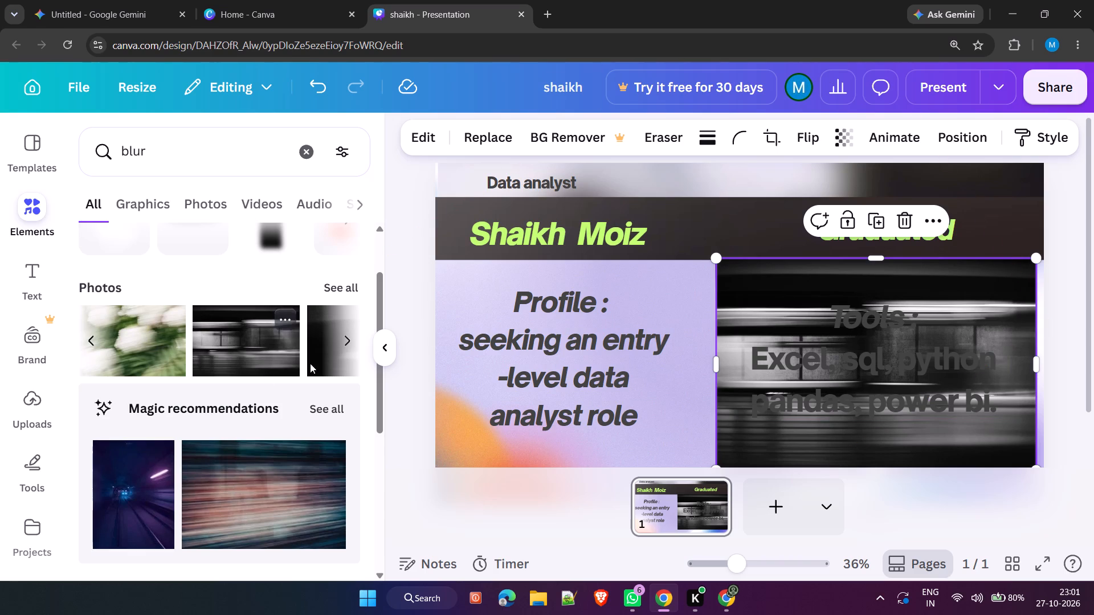
Add the dark, smoky motion-blur photo from the blur results and size it to fill the Profile section up to the vertical divider.
click(343, 350)
click(343, 349)
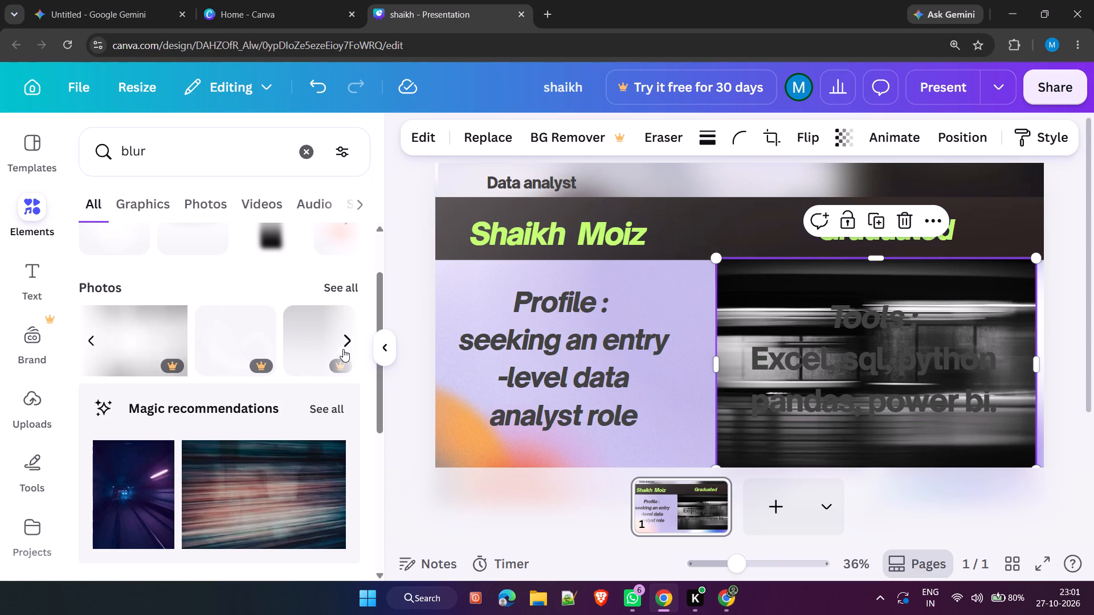
click(87, 343)
click(86, 342)
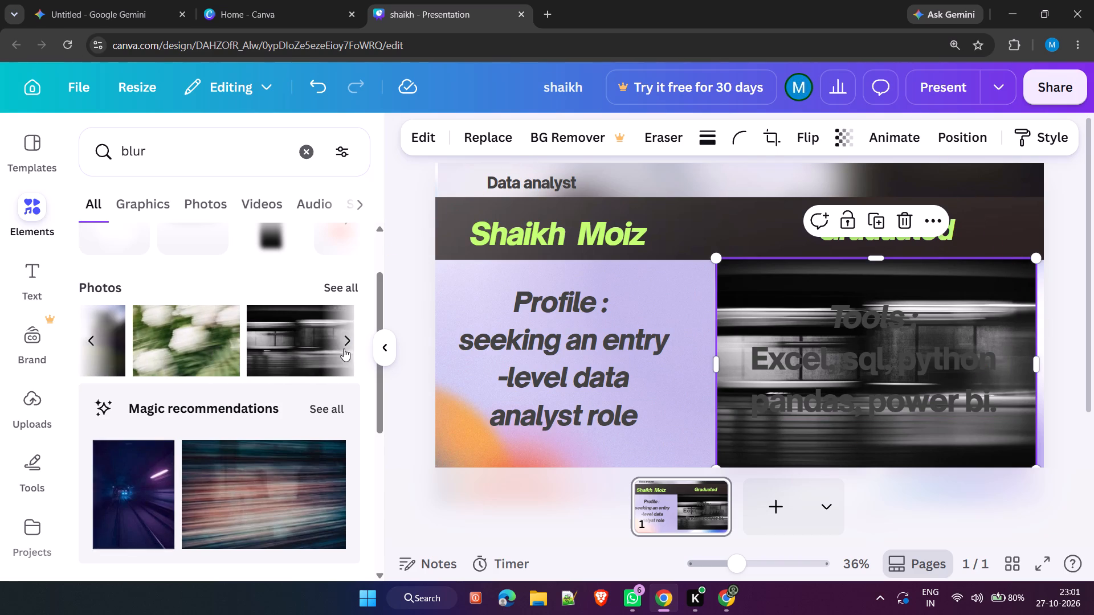
click(348, 343)
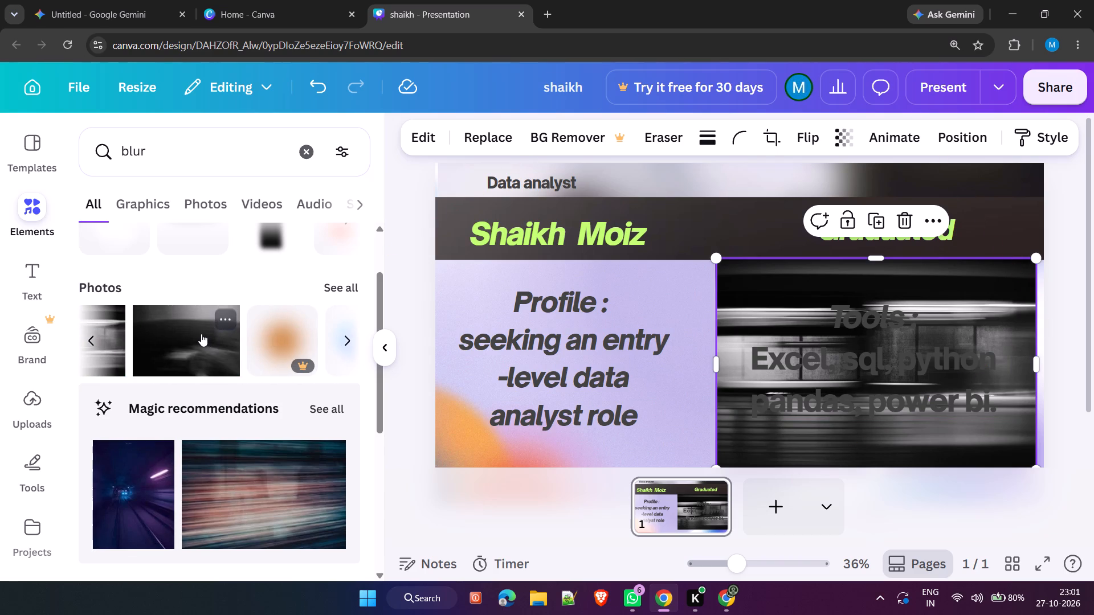
click(183, 335)
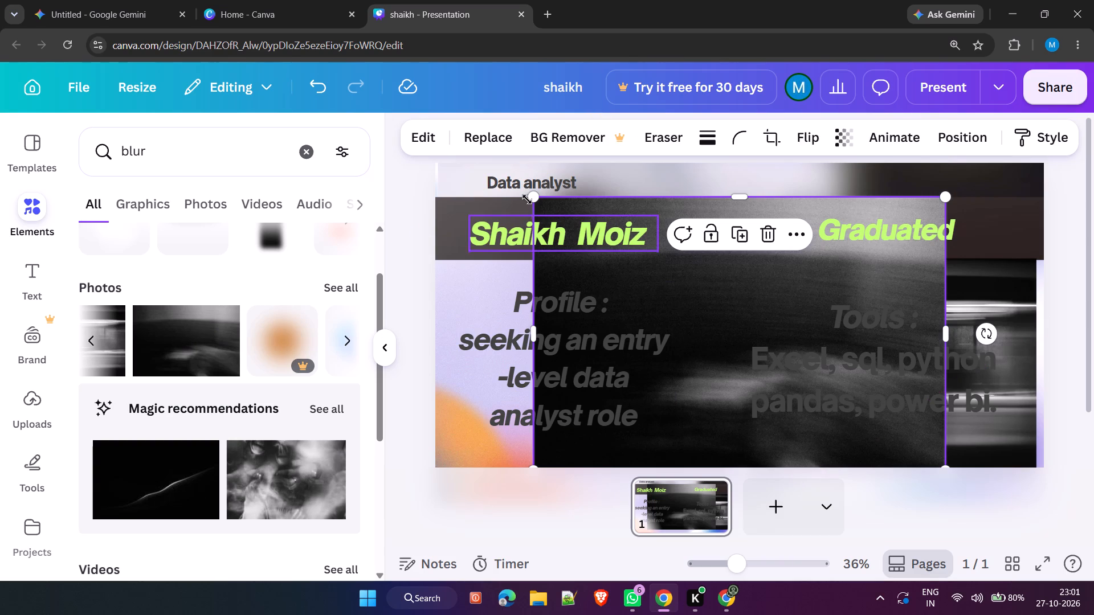
drag(529, 198, 684, 272)
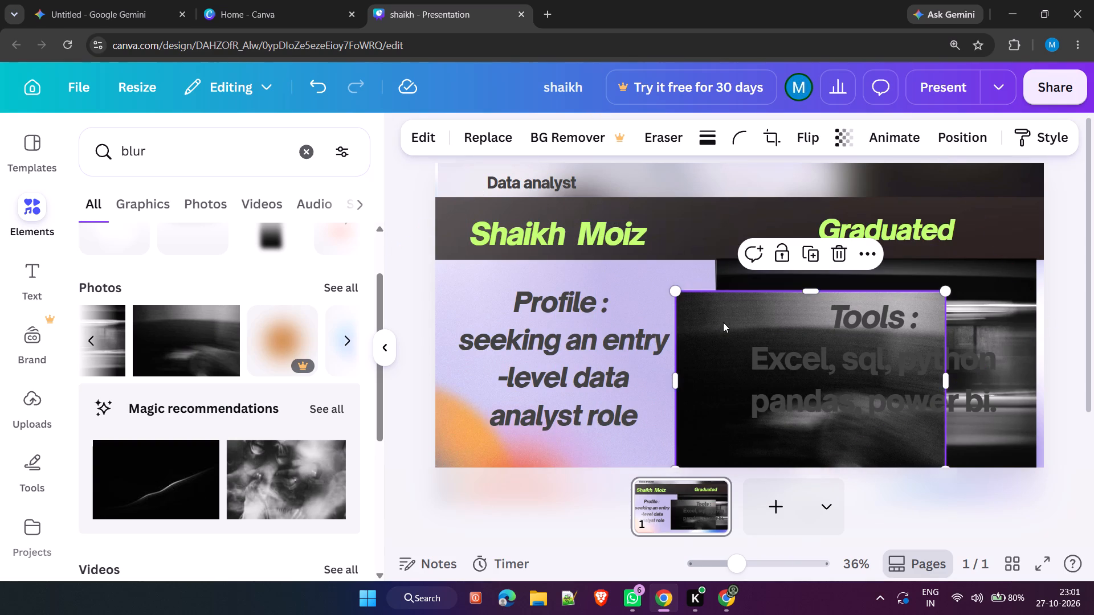
drag(722, 324, 485, 290)
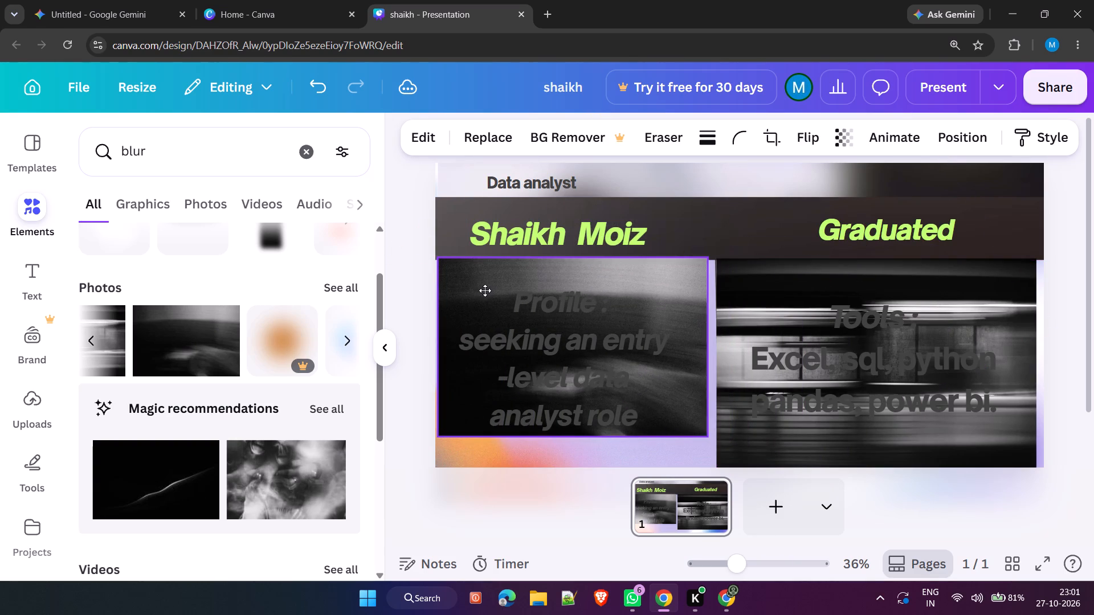
drag(485, 290, 492, 294)
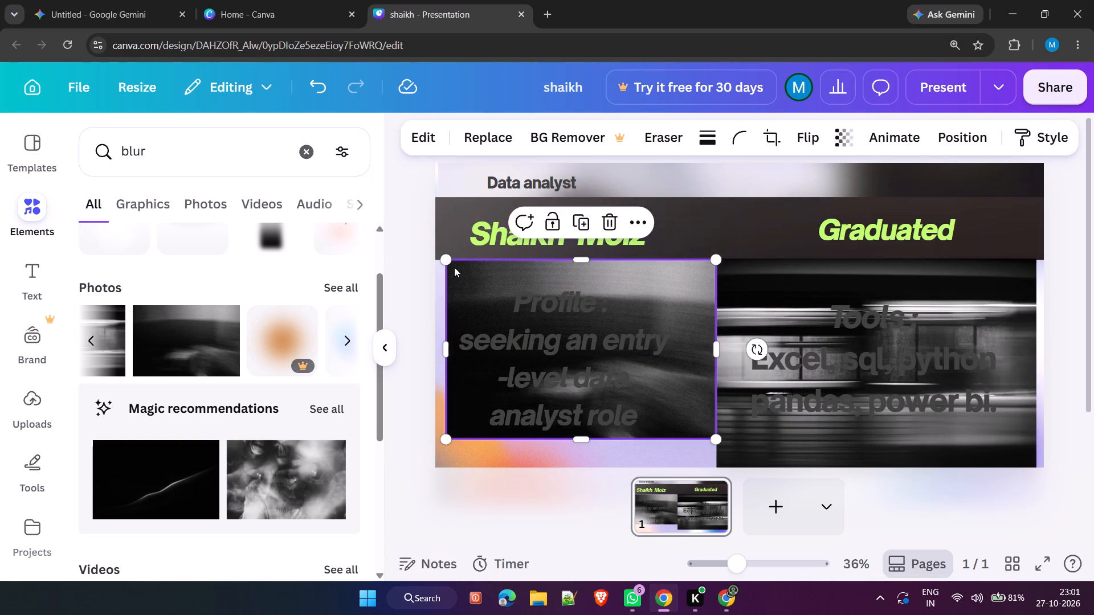
drag(449, 261, 438, 264)
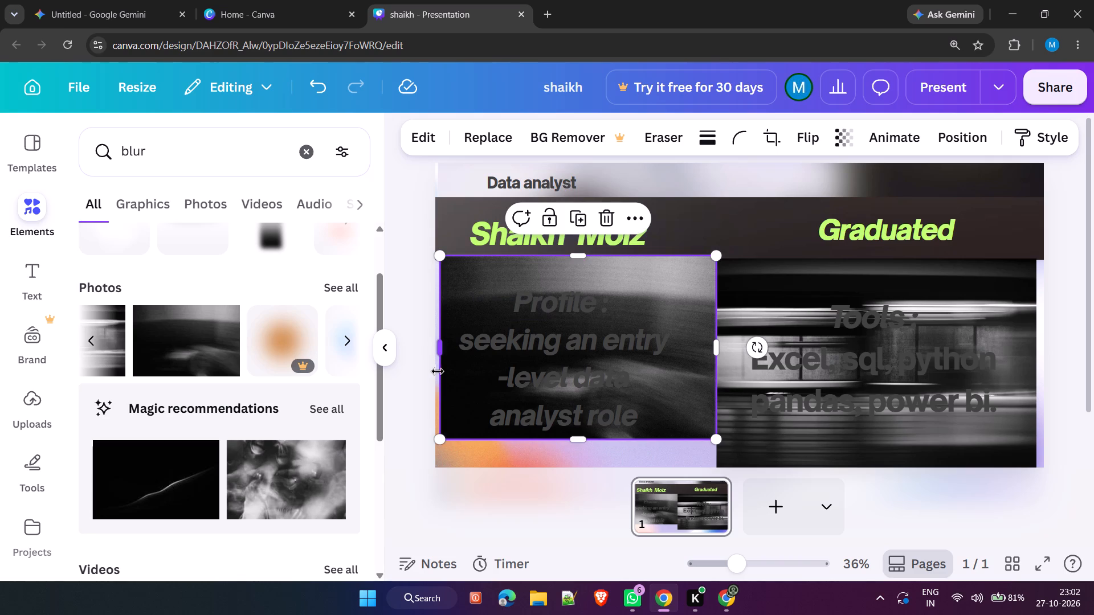
click(449, 434)
drag(436, 438, 436, 454)
drag(571, 444, 577, 456)
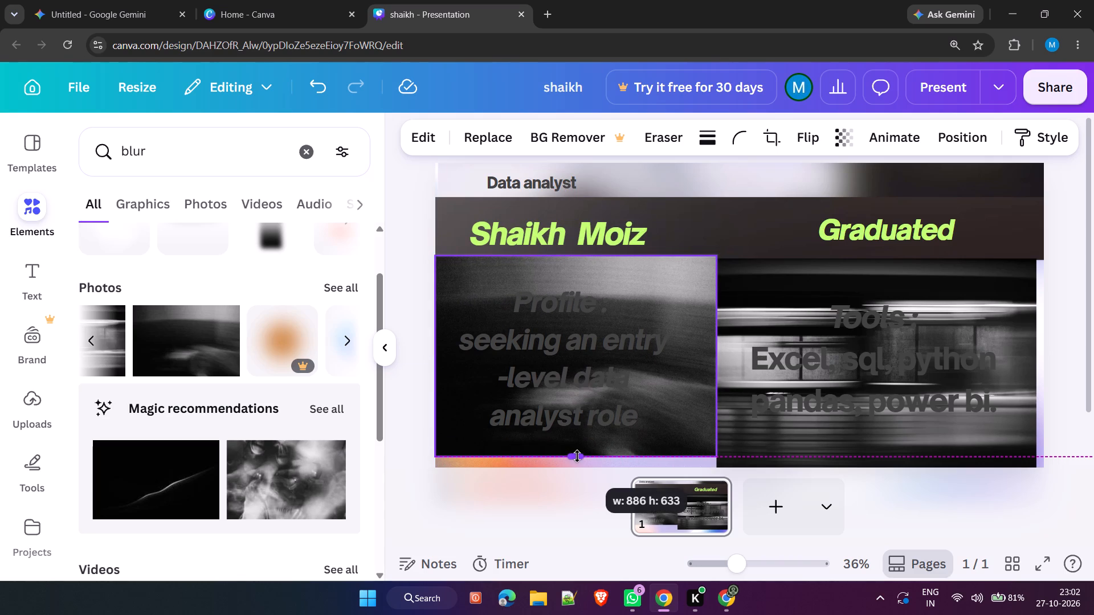
drag(577, 456, 580, 470)
Set the entire Profile text to the light gray default solid color, the shade just before white.
click(566, 349)
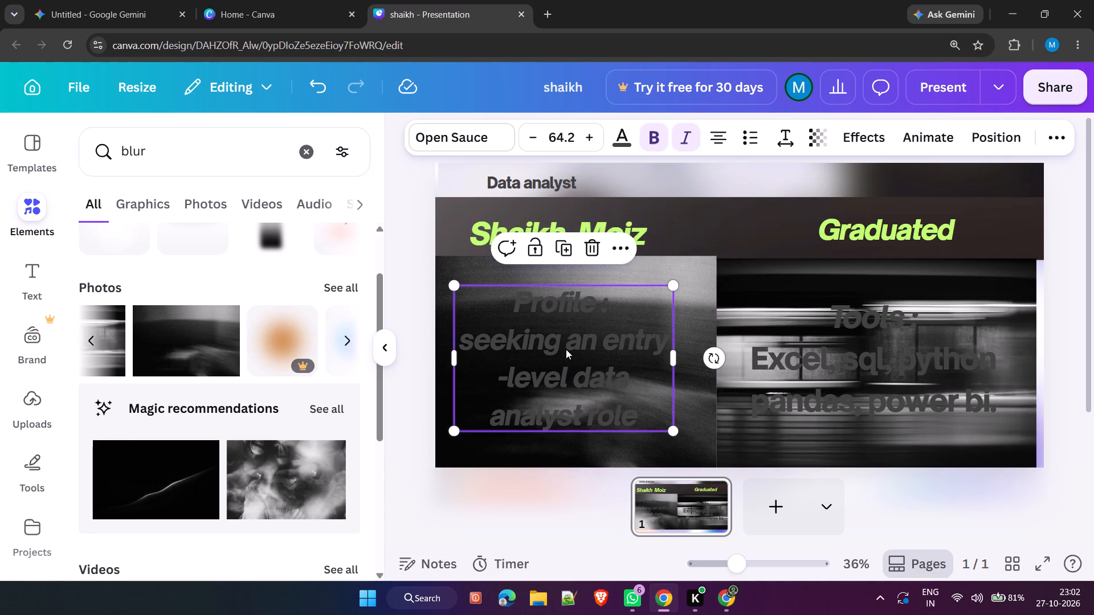
click(593, 327)
key(ctrl+a)
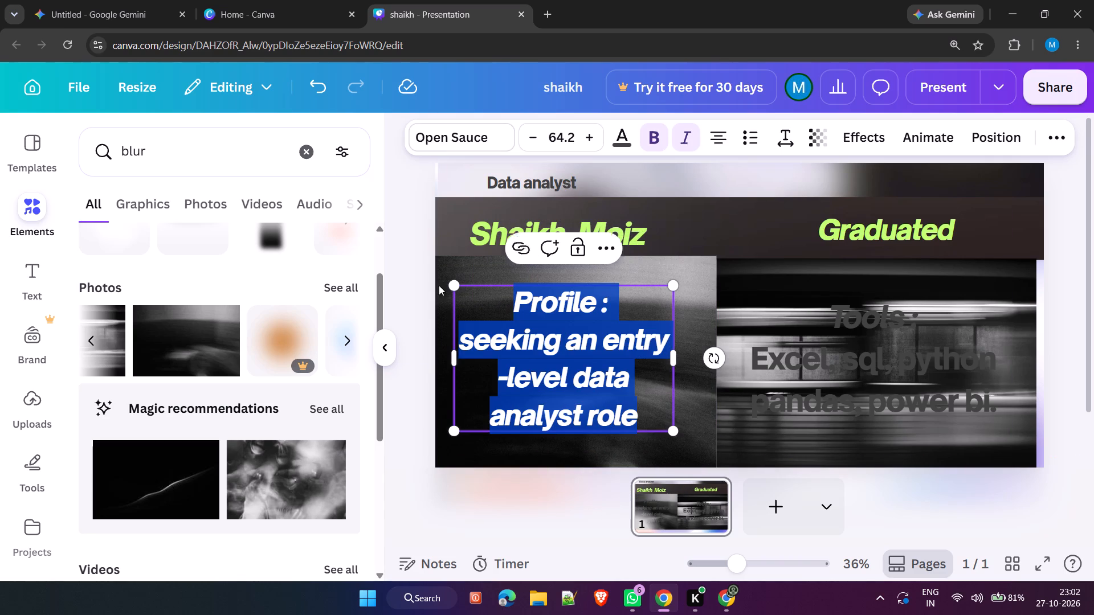
click(619, 140)
scroll(277, 402, down, 4)
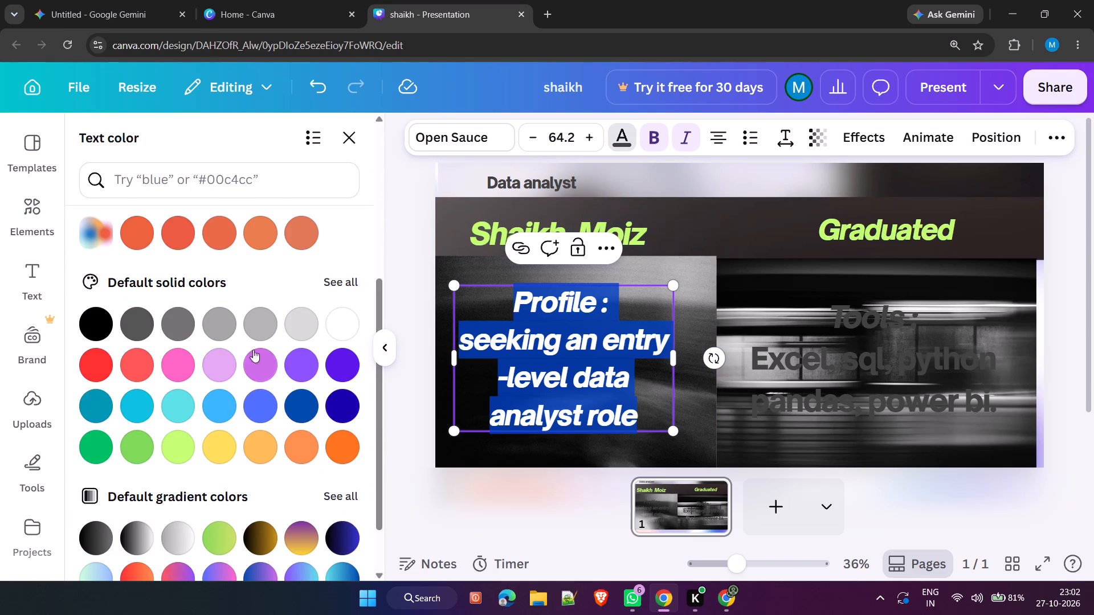
click(250, 326)
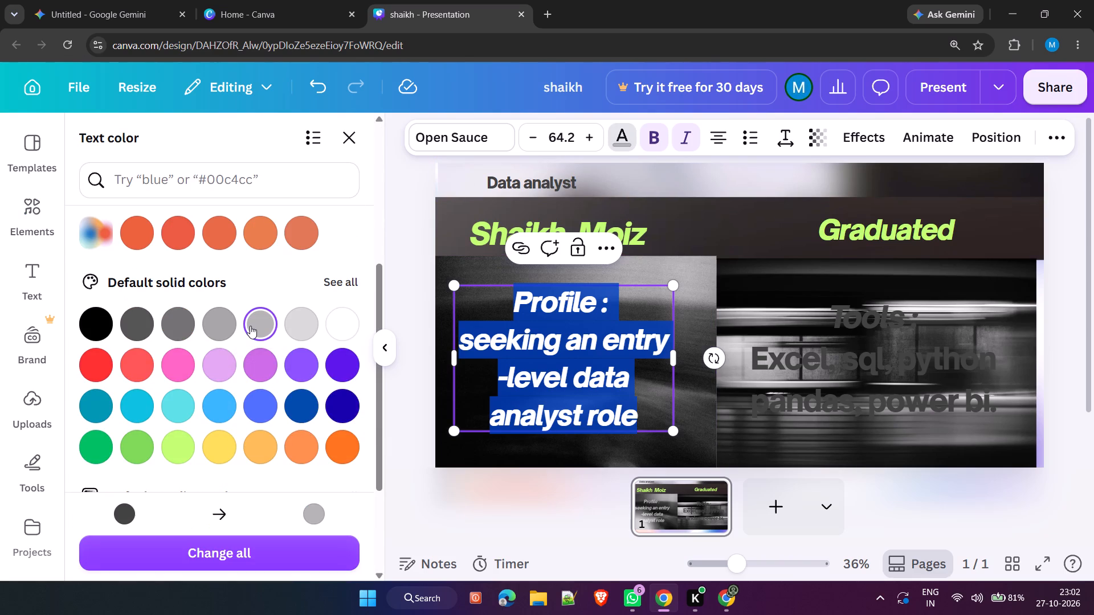
click(308, 325)
click(396, 289)
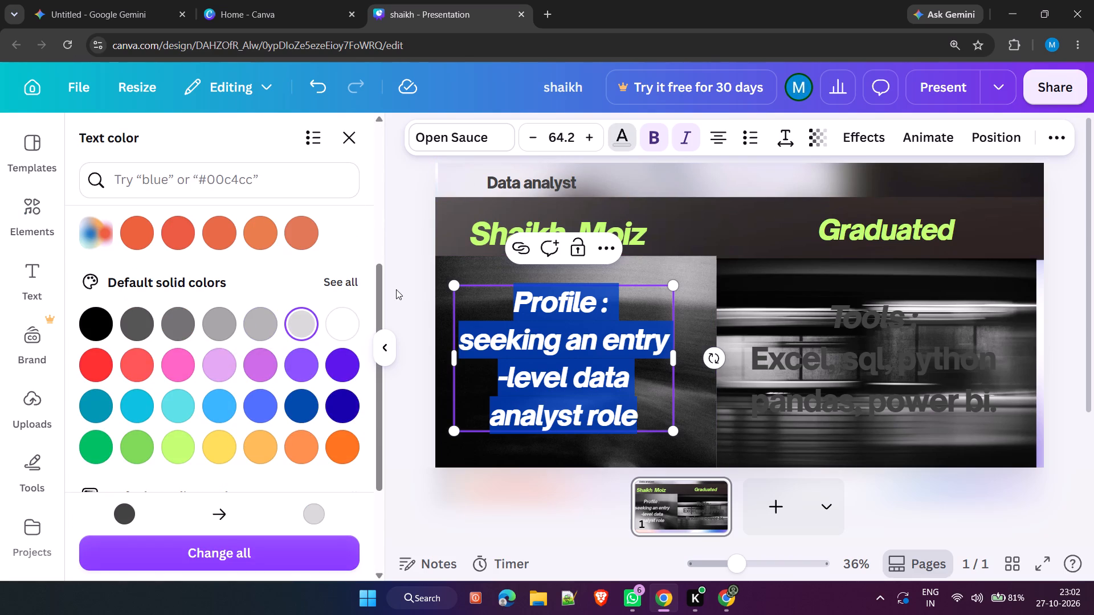
click(403, 288)
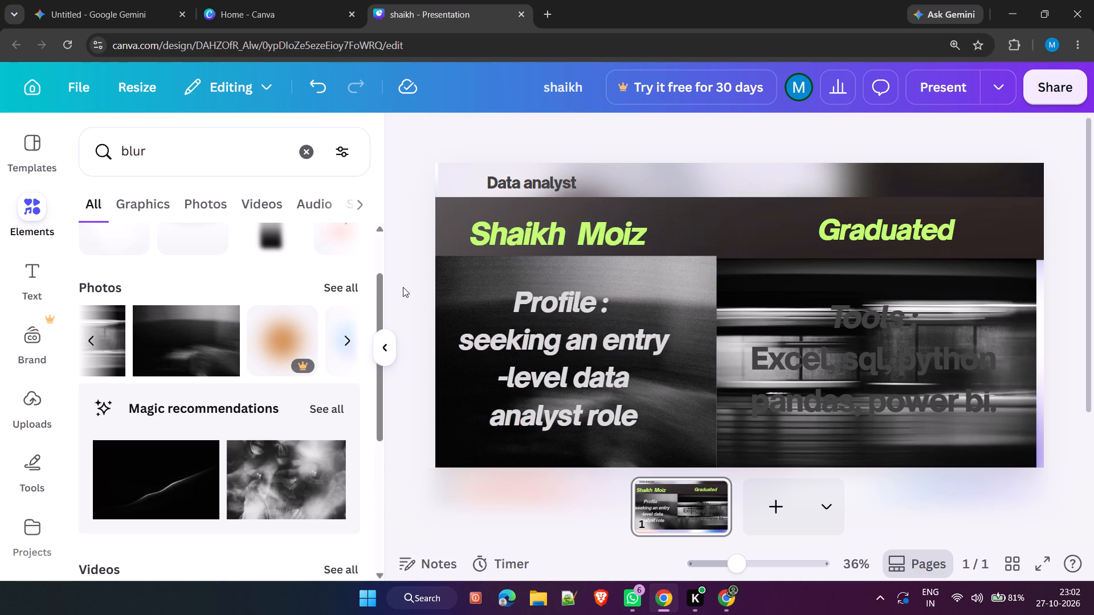
Set the Tools text to the same light gray as the Profile text.
click(795, 346)
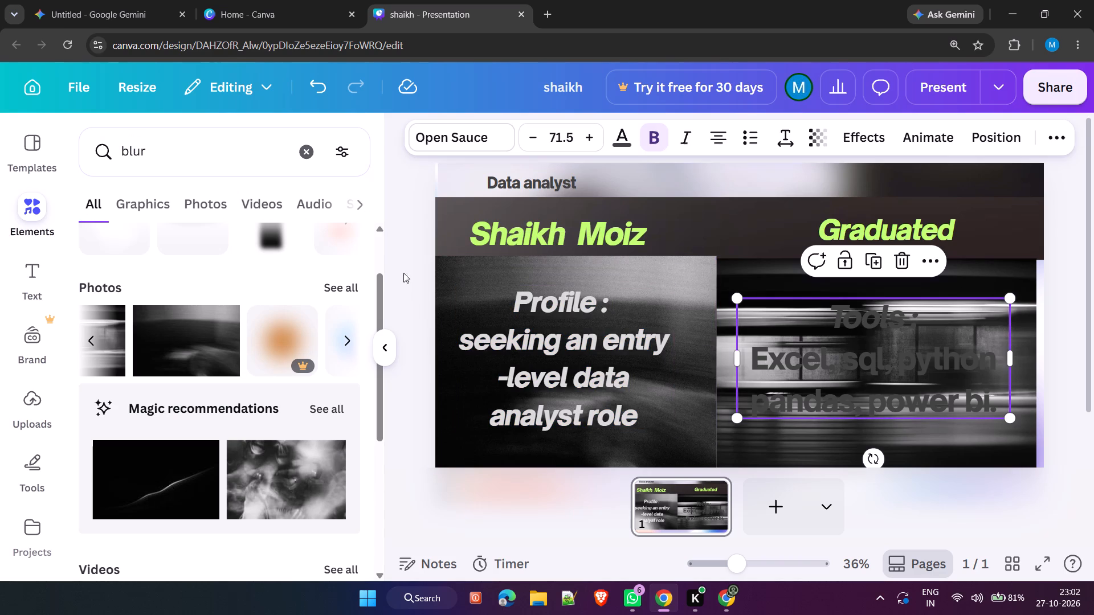
click(623, 131)
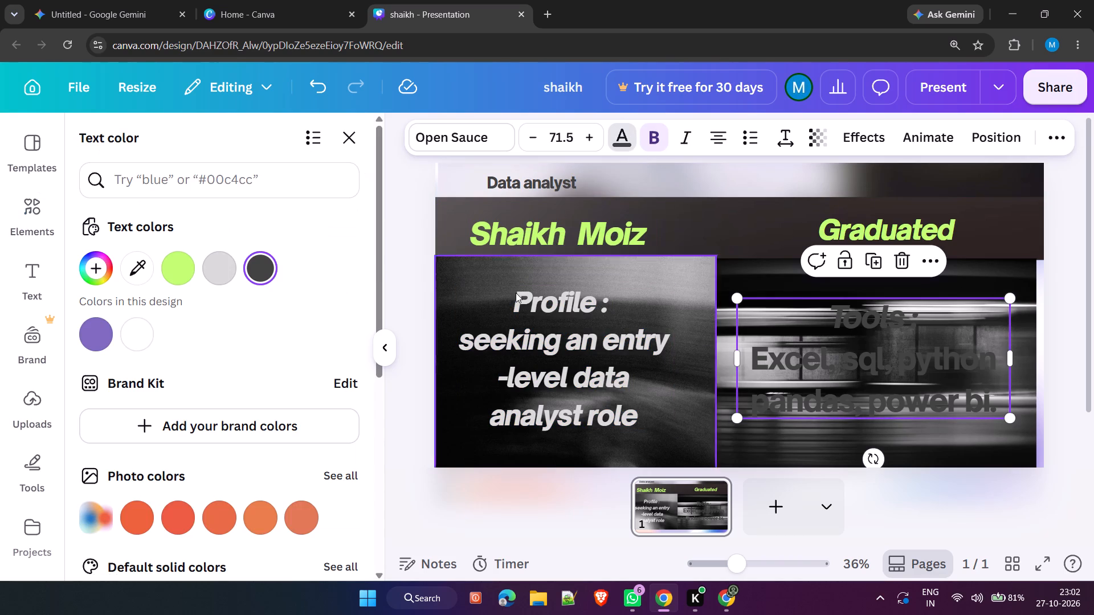
click(225, 270)
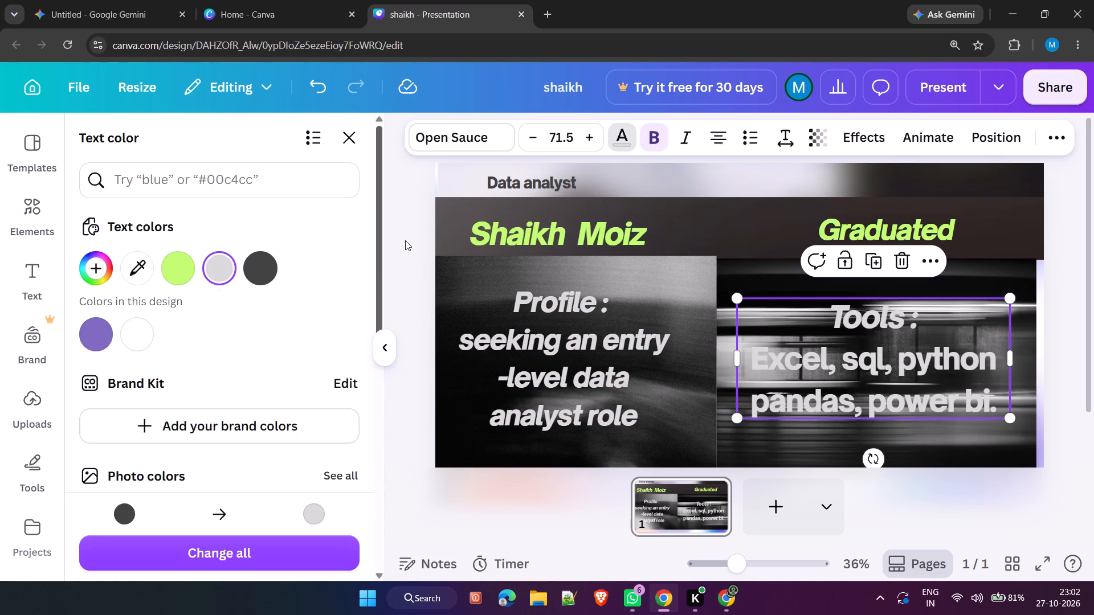
click(406, 240)
click(406, 240)
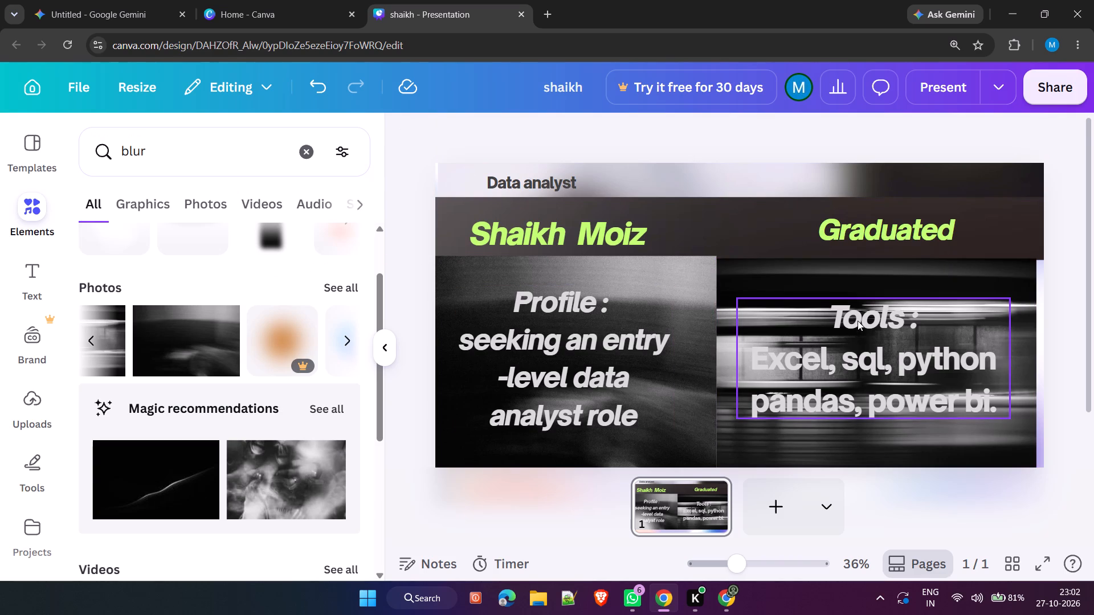
Enlarge the Tools text to about size 75.4 and align it vertically with the centre of the Profile text.
click(869, 310)
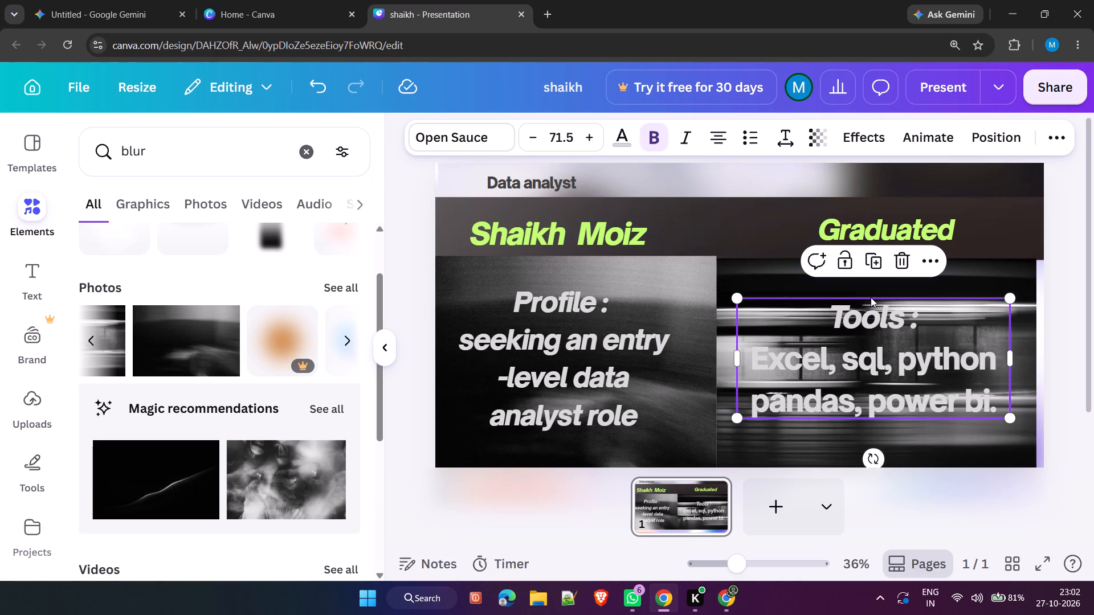
drag(740, 298, 743, 275)
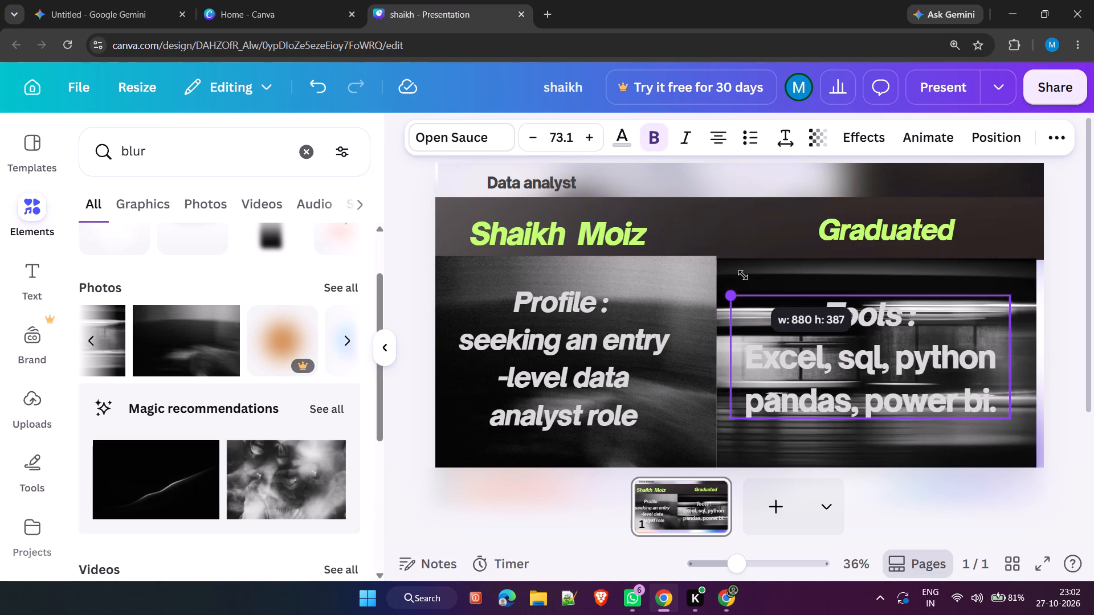
drag(743, 275, 740, 274)
drag(868, 331, 870, 322)
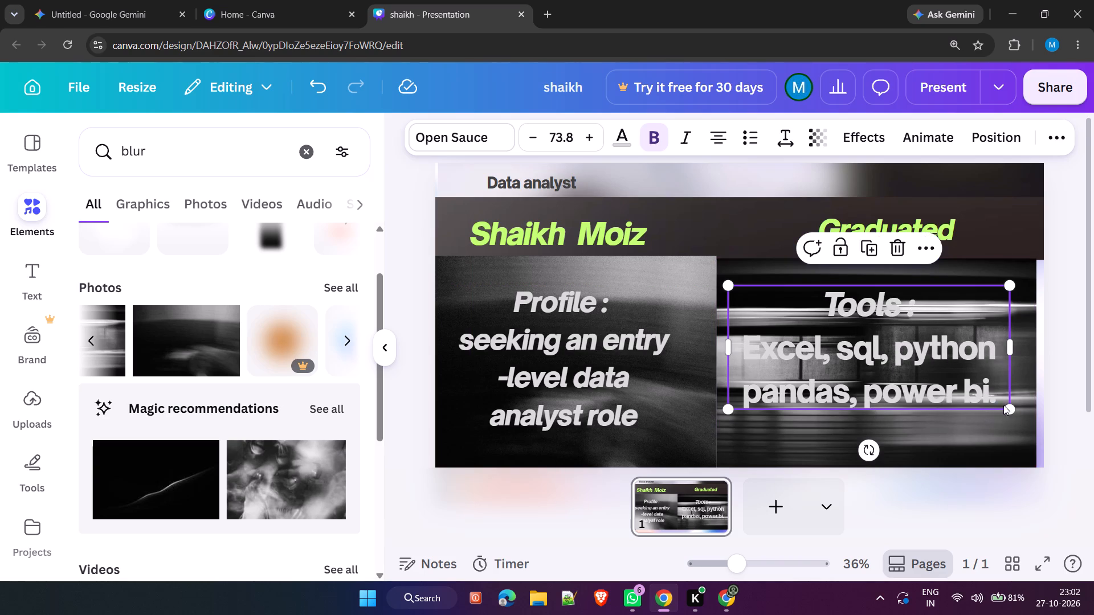
drag(1008, 407, 1010, 430)
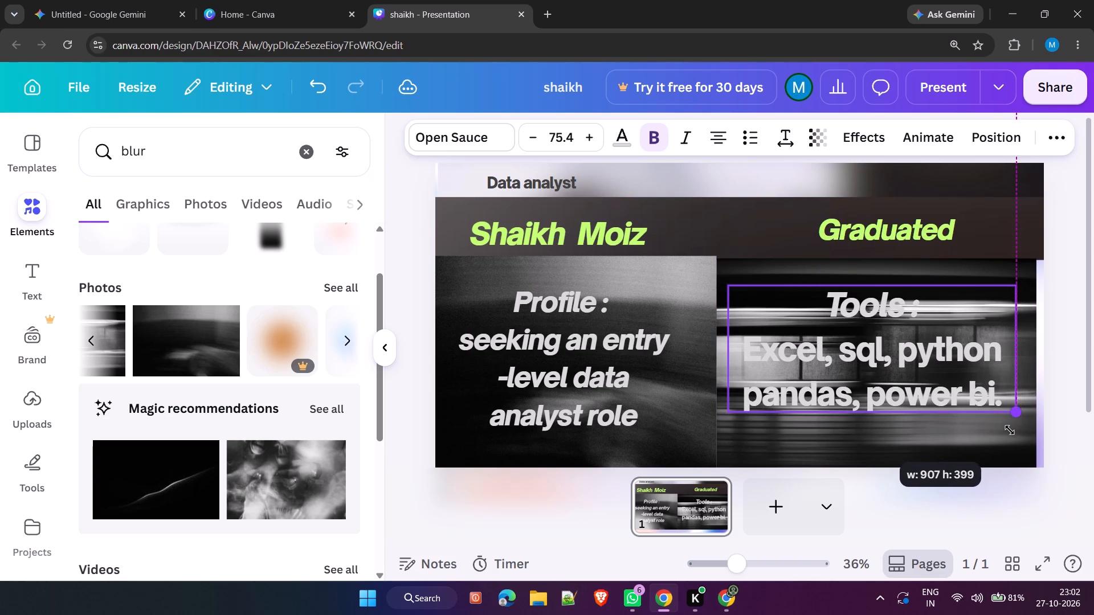
drag(1010, 430, 1007, 428)
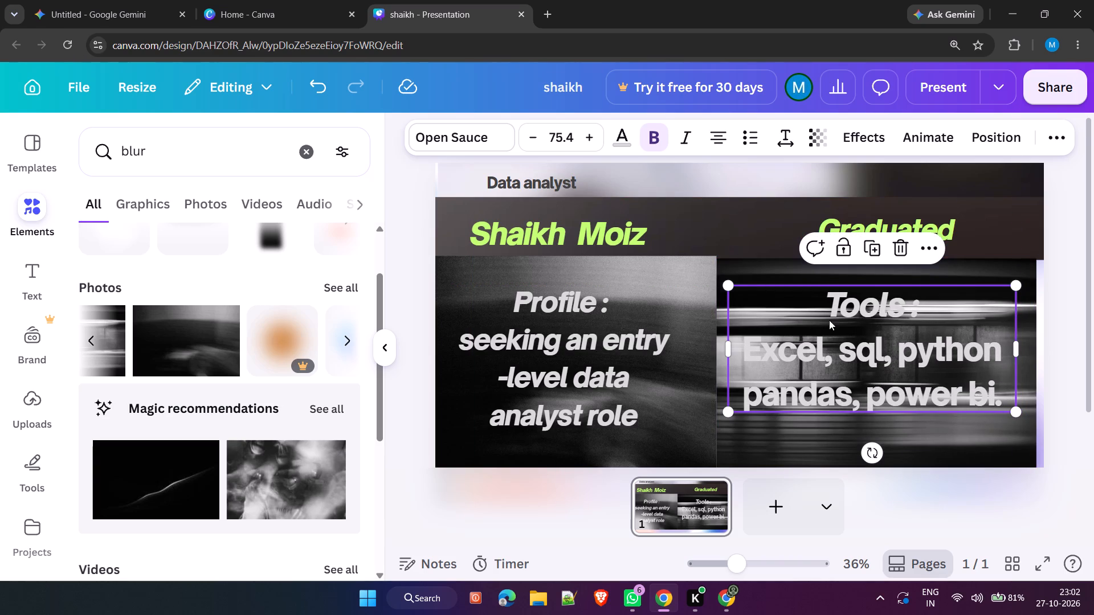
drag(835, 331, 835, 340)
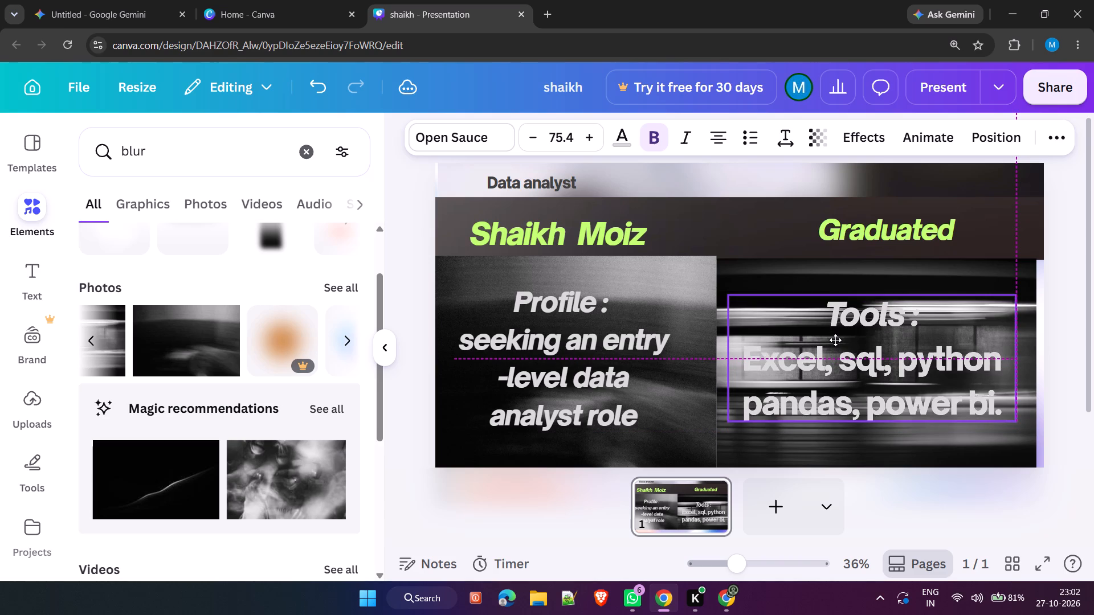
drag(835, 340, 836, 341)
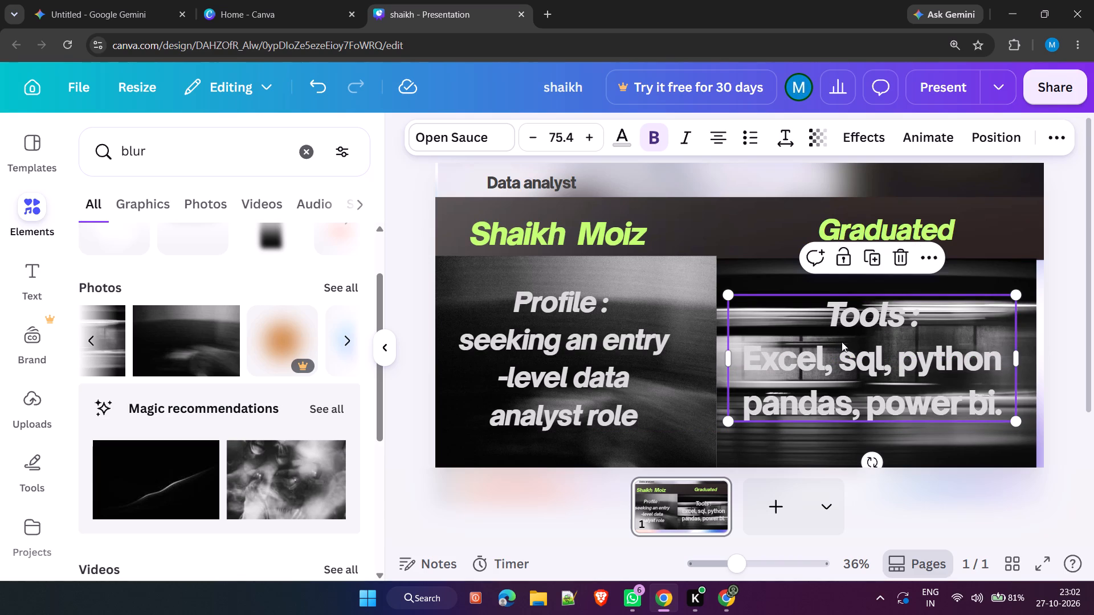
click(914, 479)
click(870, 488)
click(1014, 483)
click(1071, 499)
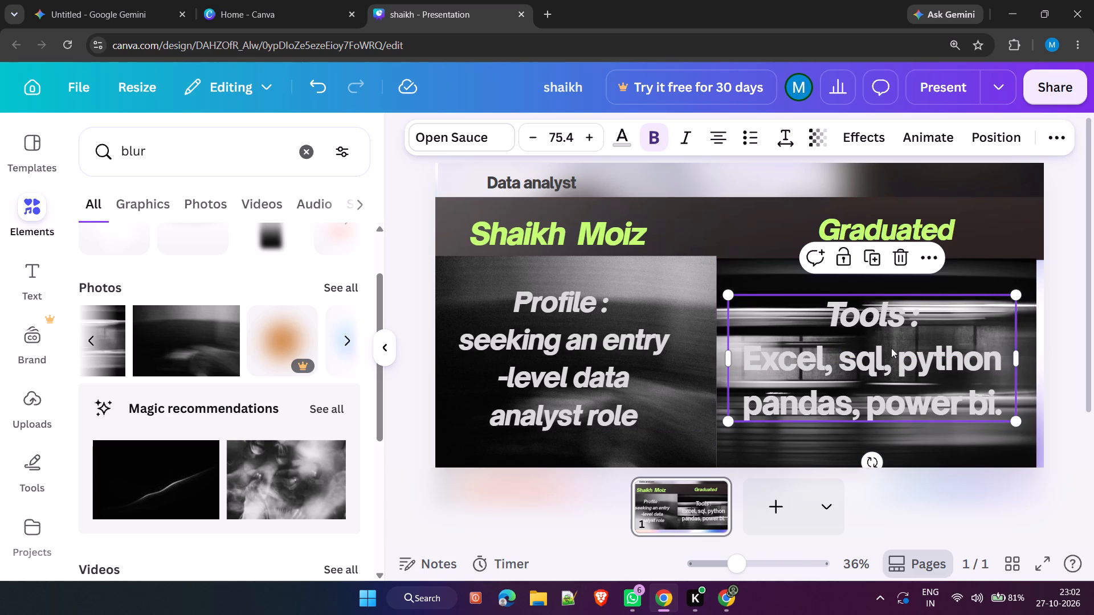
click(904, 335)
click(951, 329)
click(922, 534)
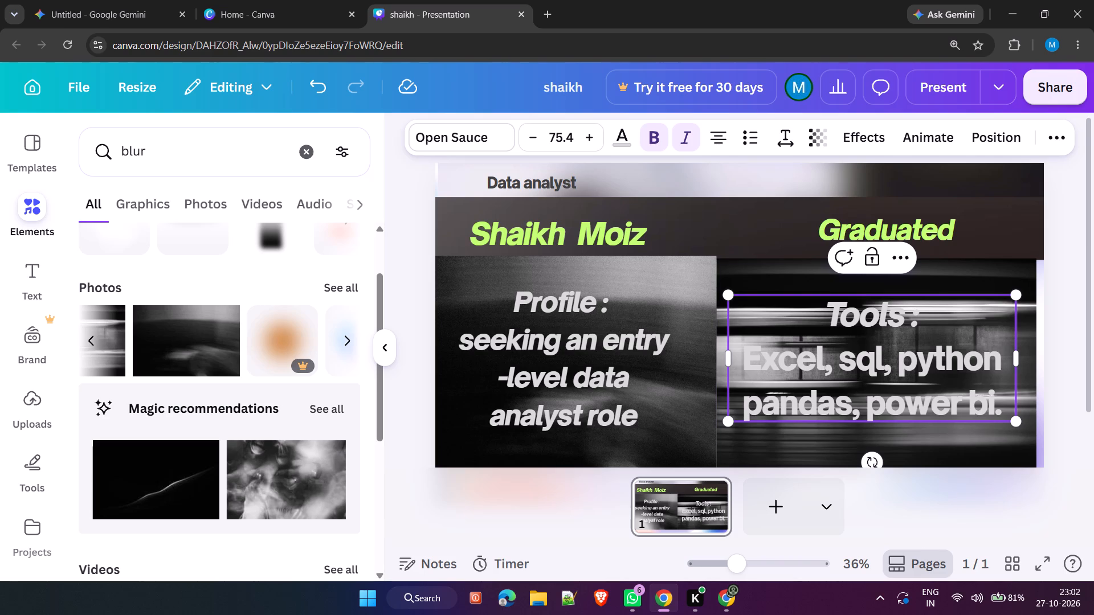
Set the "Graduated" text to the black default solid color.
click(947, 237)
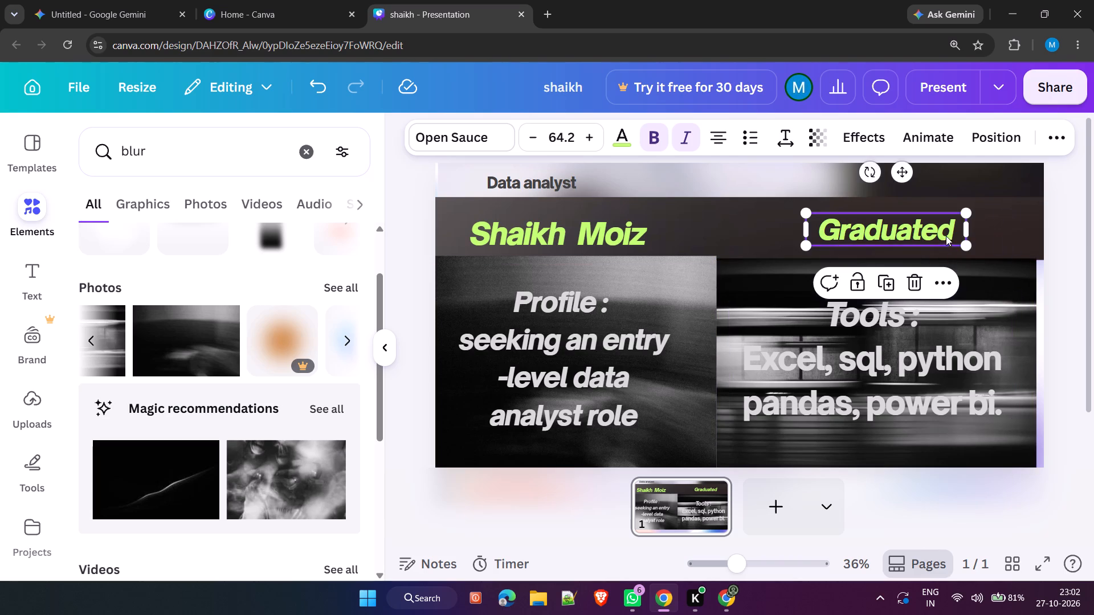
double_click(940, 235)
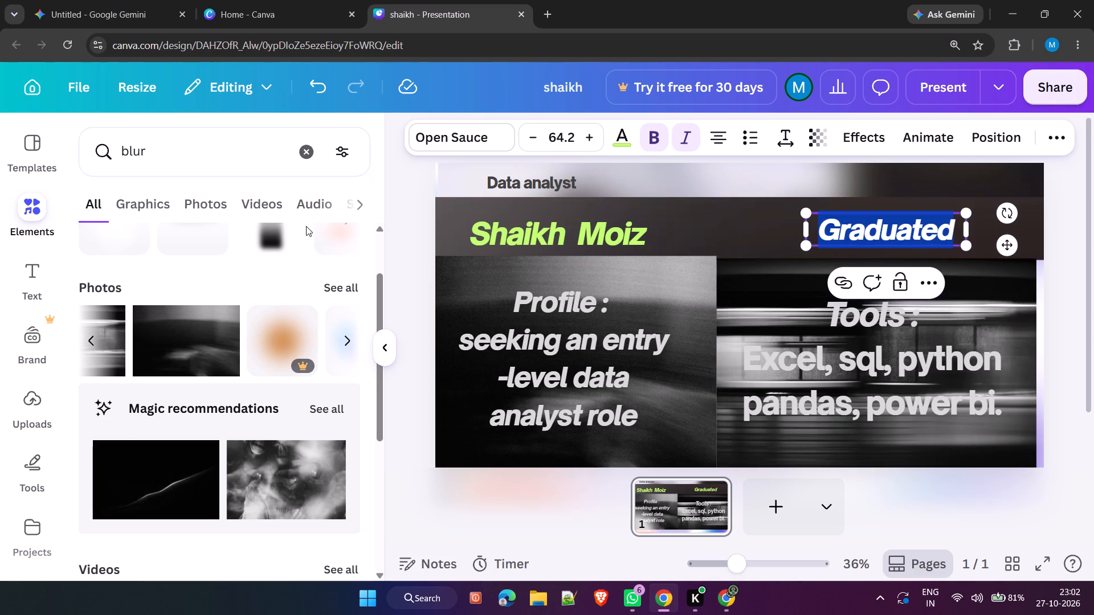
click(626, 134)
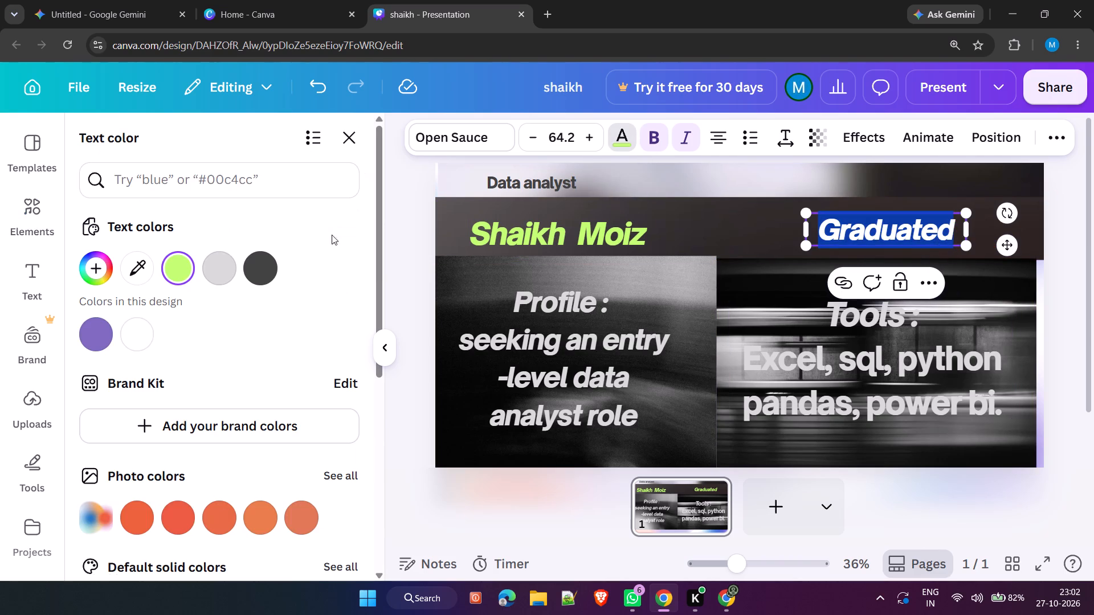
scroll(260, 372, down, 2)
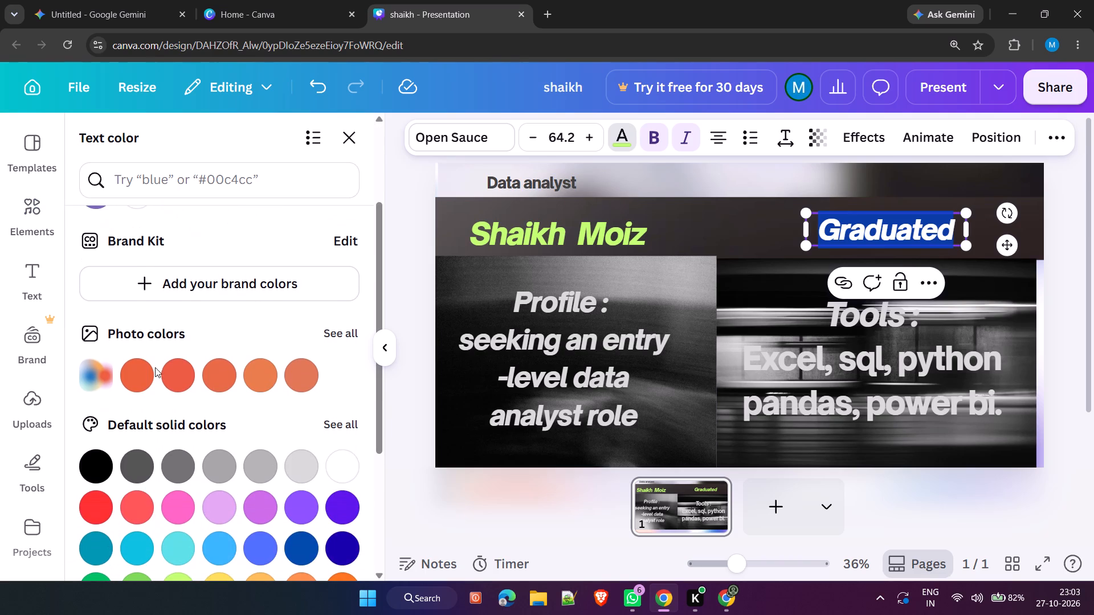
scroll(299, 486, down, 1)
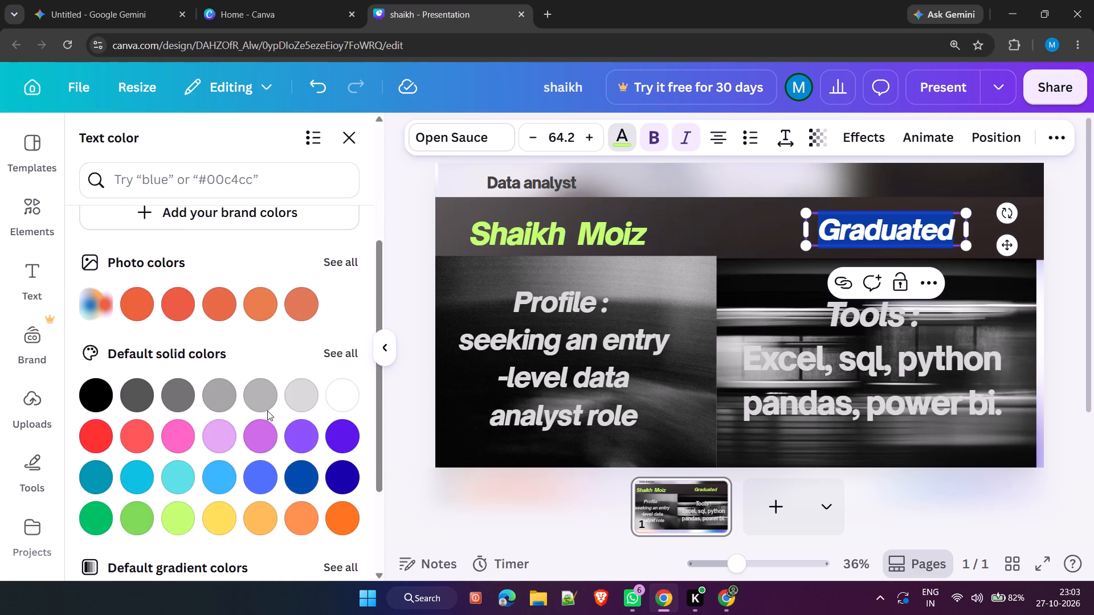
click(102, 398)
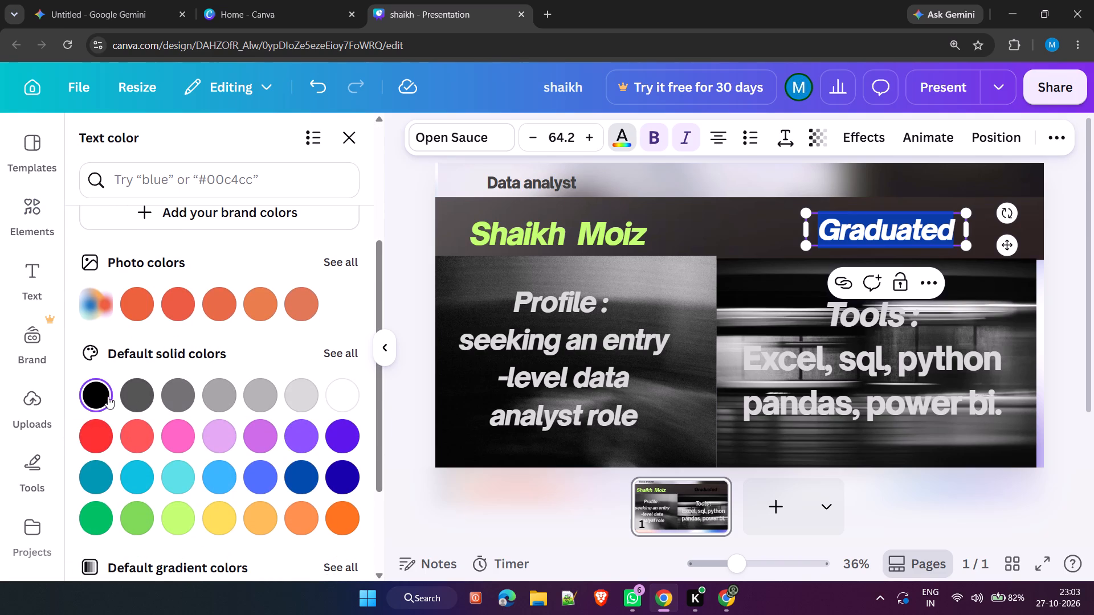
click(430, 519)
click(432, 511)
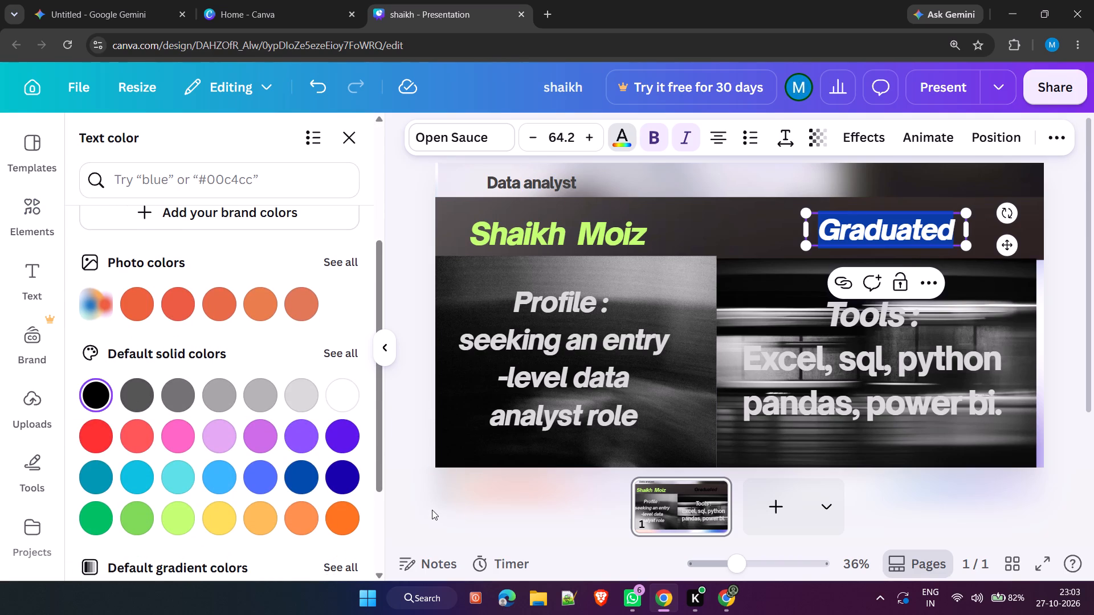
double_click(432, 510)
click(734, 239)
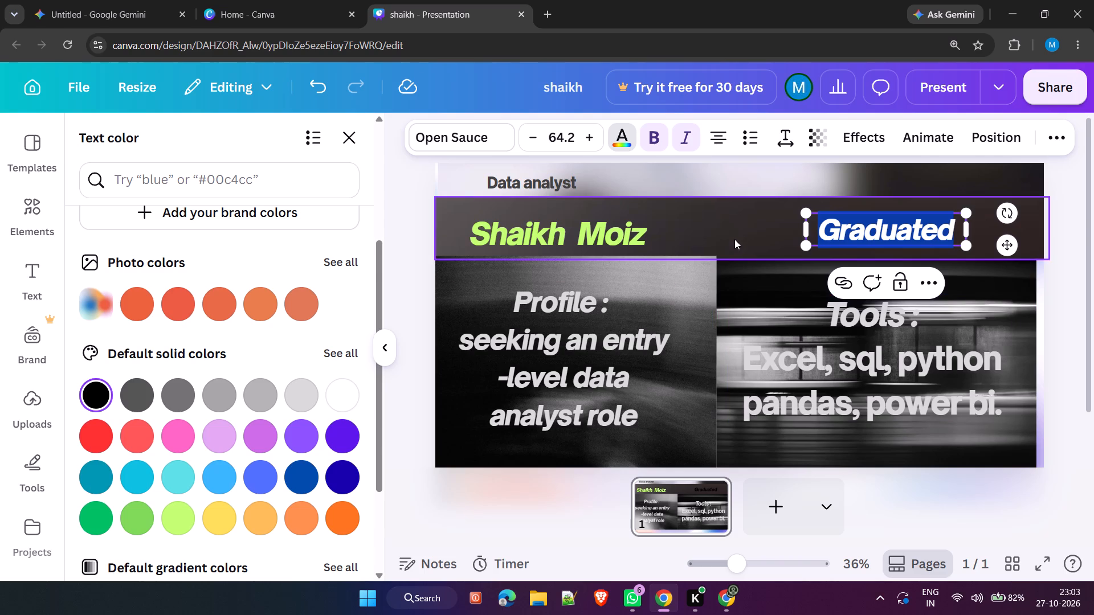
Reselect the whole "Graduated" text and open its text color options.
double_click(868, 232)
click(868, 232)
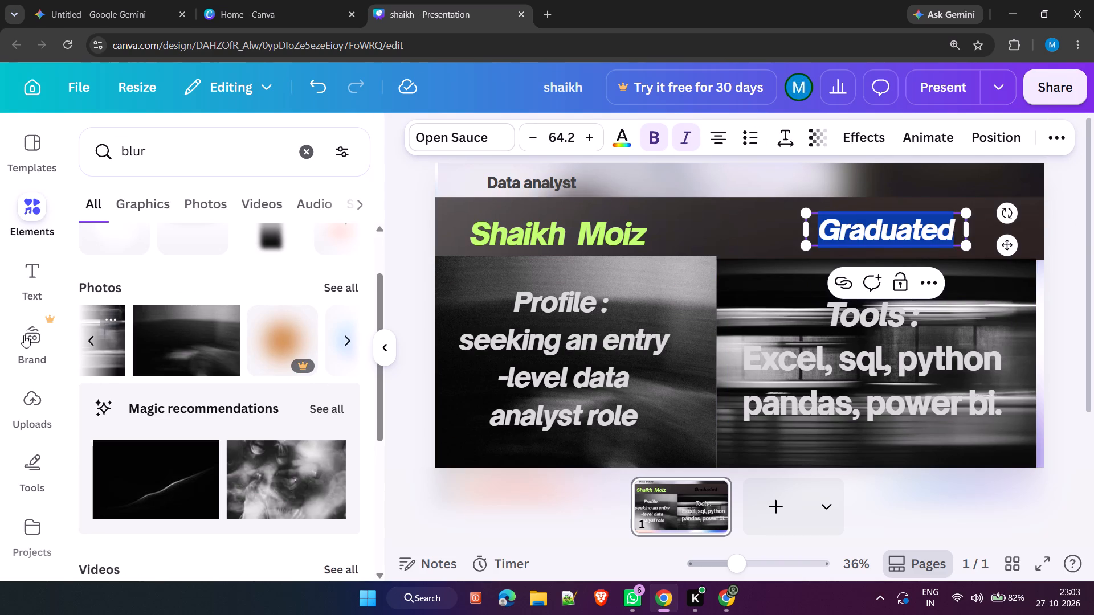
click(621, 142)
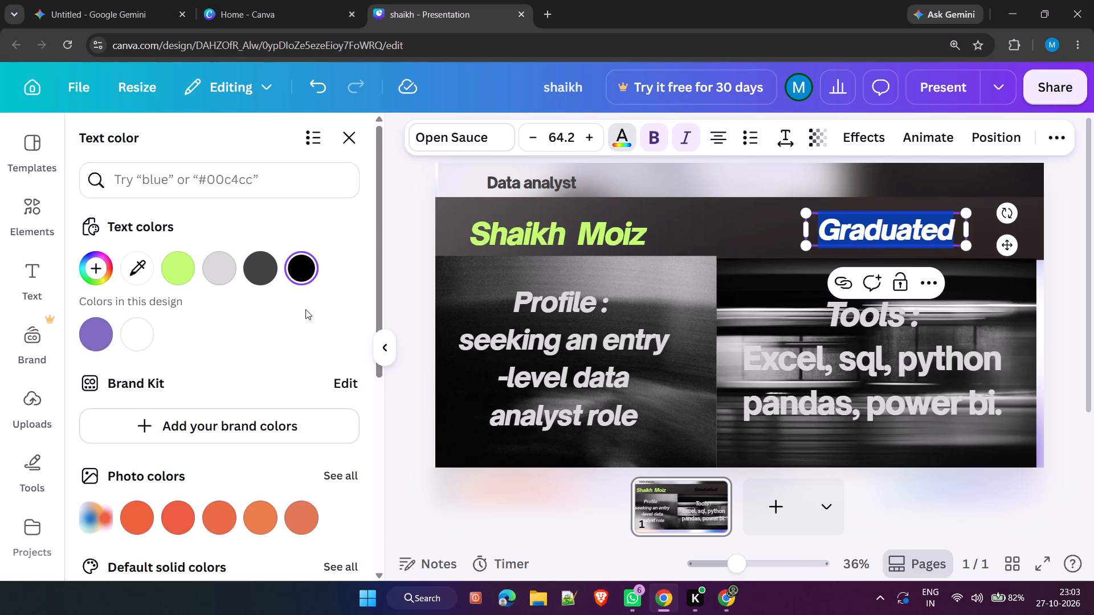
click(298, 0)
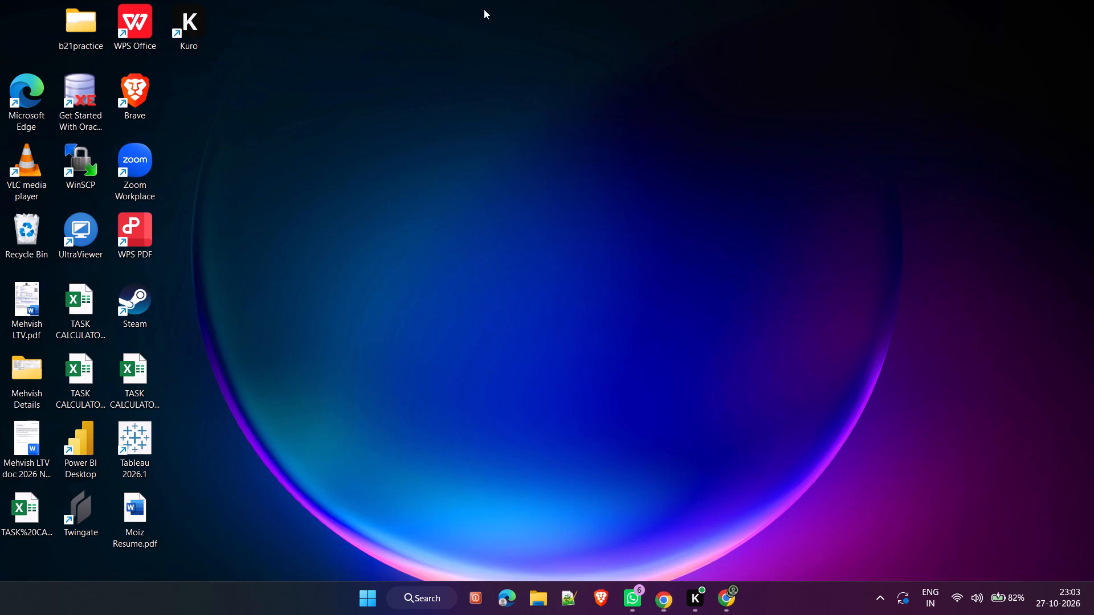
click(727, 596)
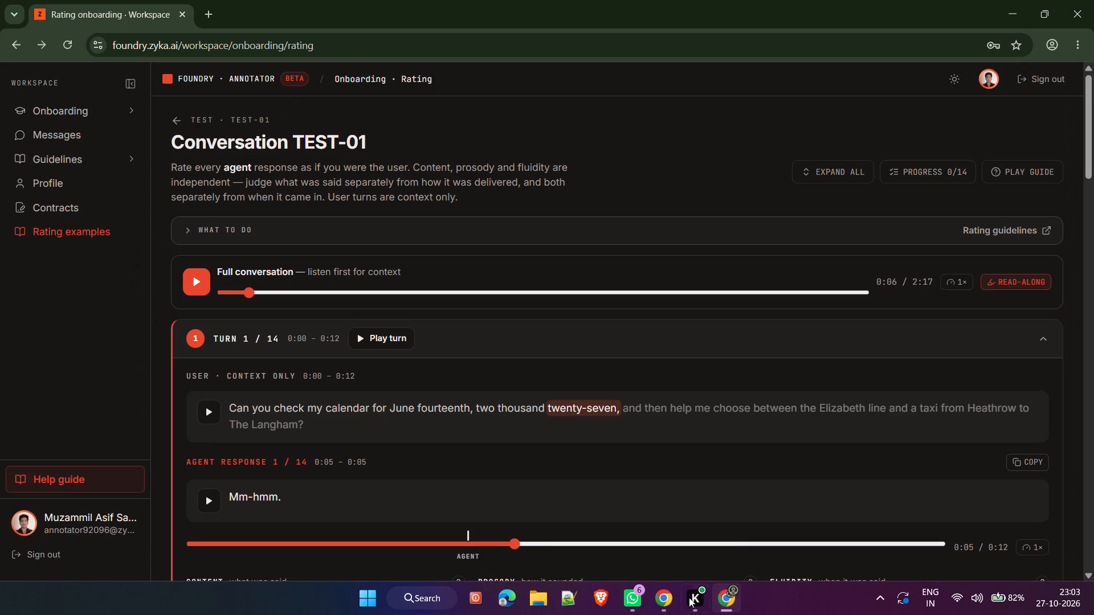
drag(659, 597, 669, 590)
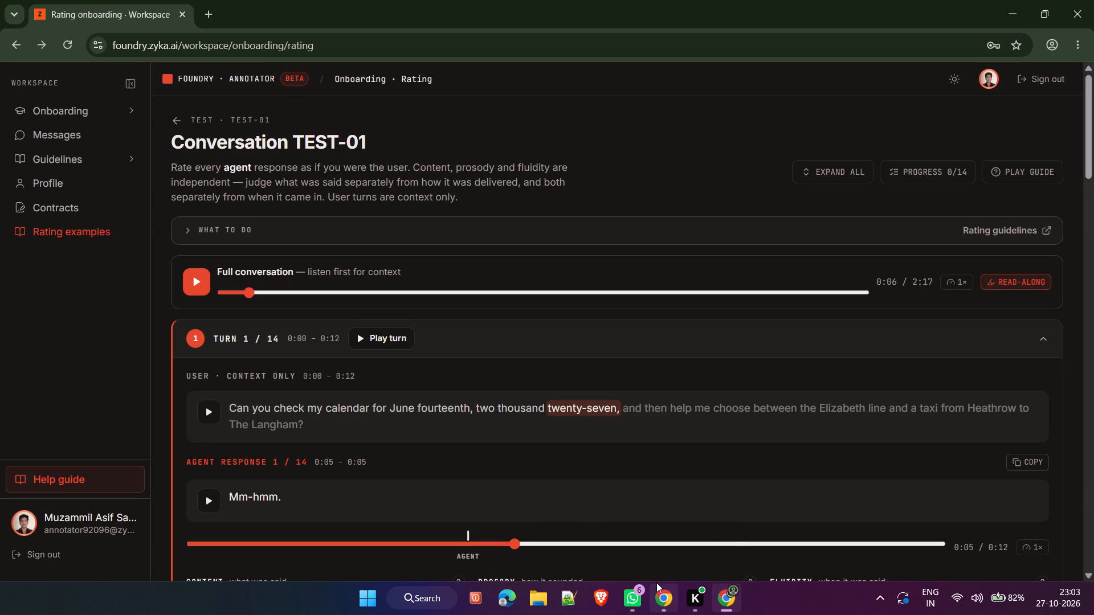